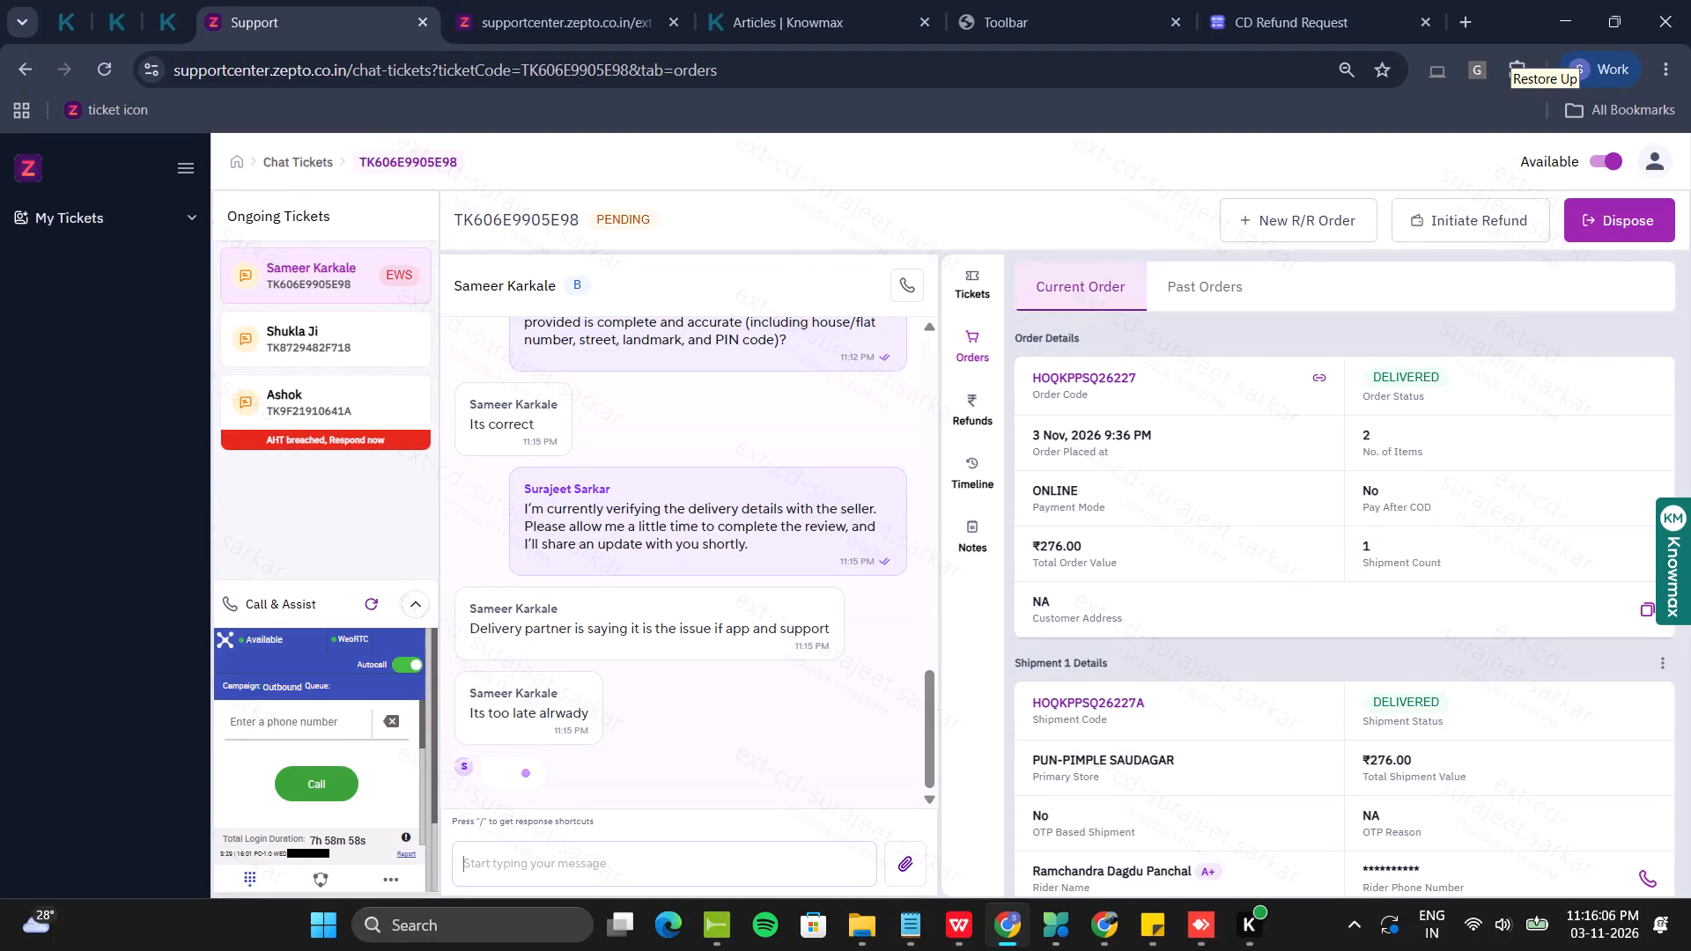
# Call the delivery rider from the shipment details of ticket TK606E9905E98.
pyautogui.click(1652, 884)
pyautogui.click(345, 414)
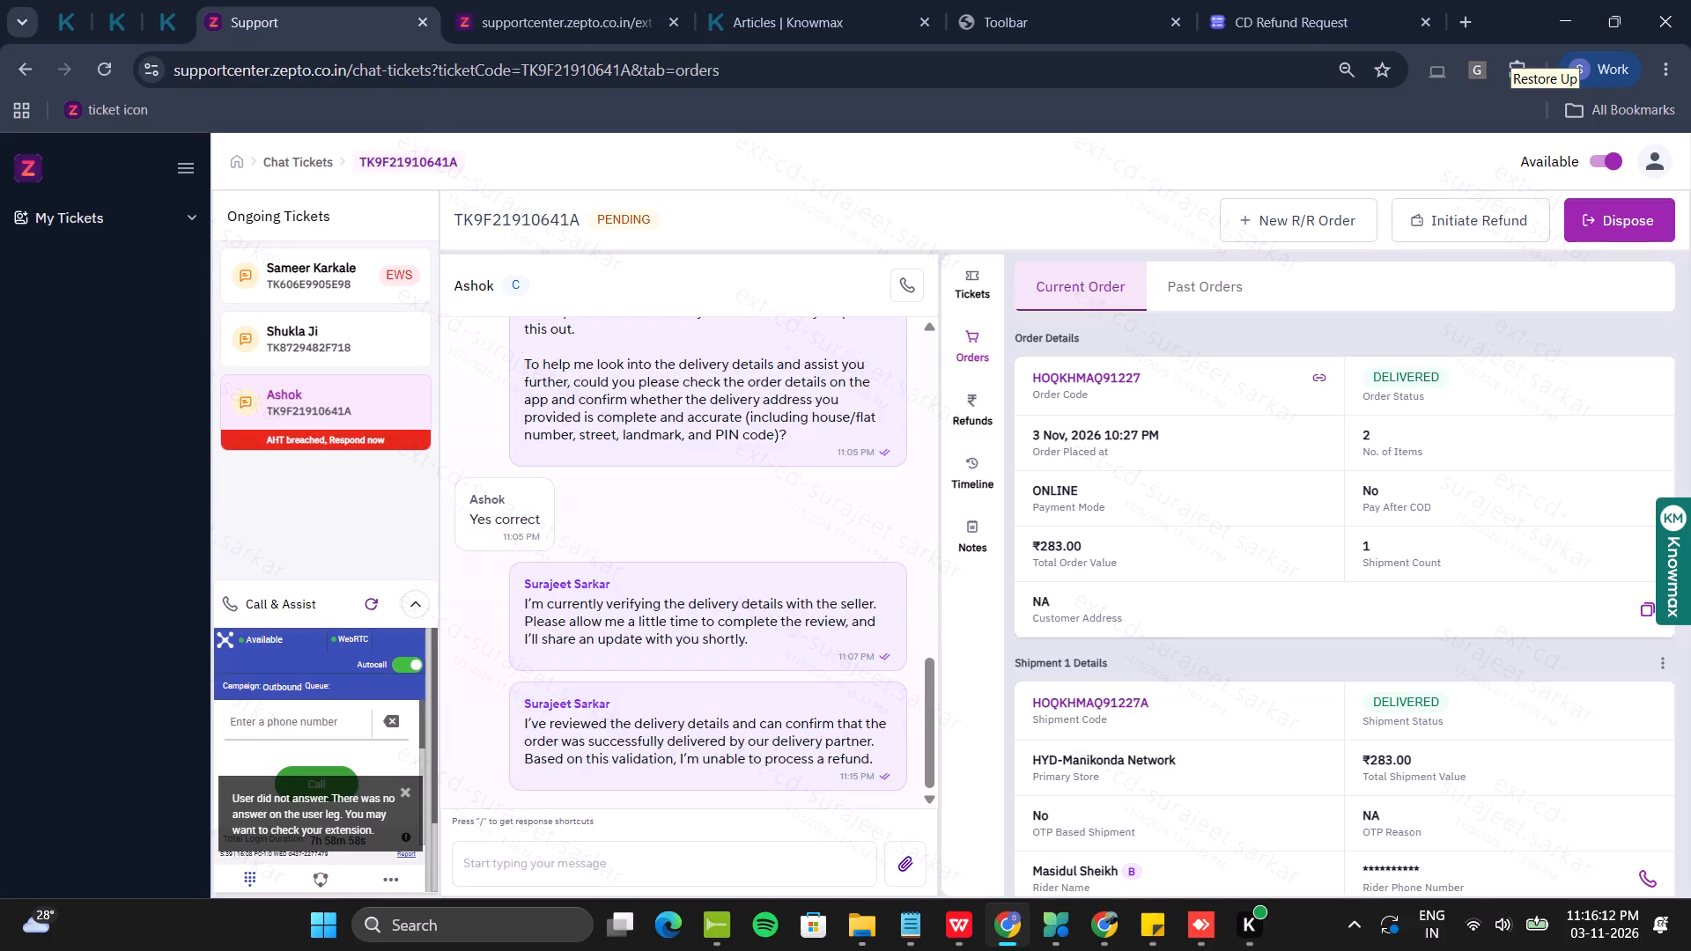
pyautogui.click(724, 867)
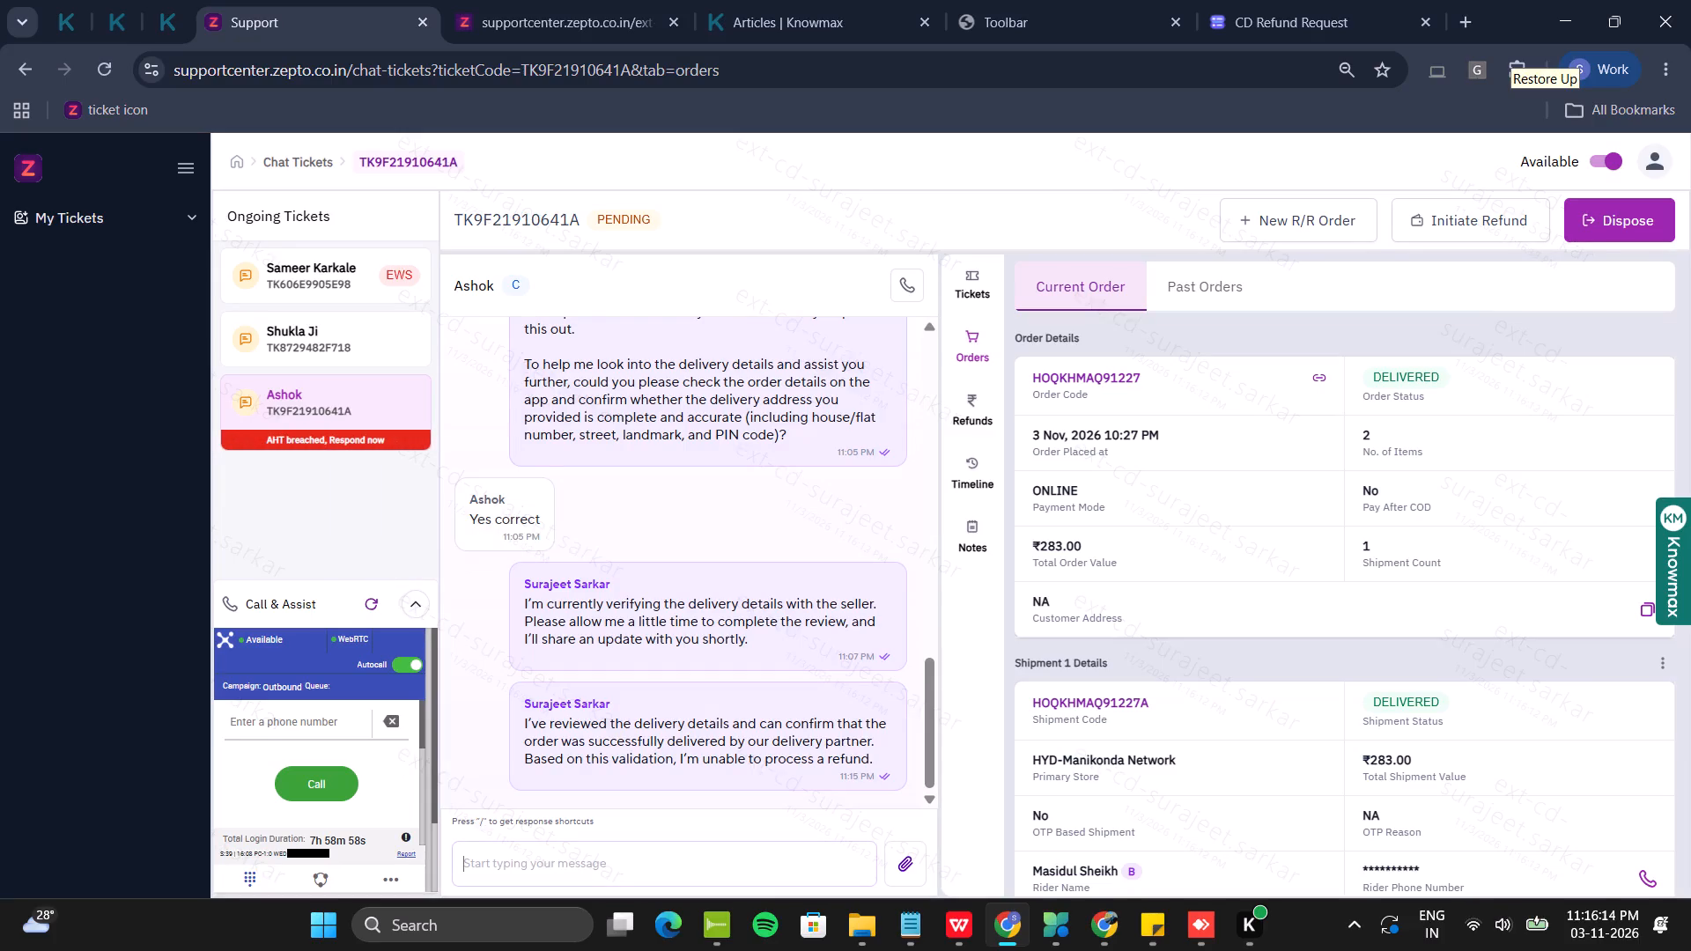
pyautogui.click(139, 18)
pyautogui.scroll(-3, 290, 527)
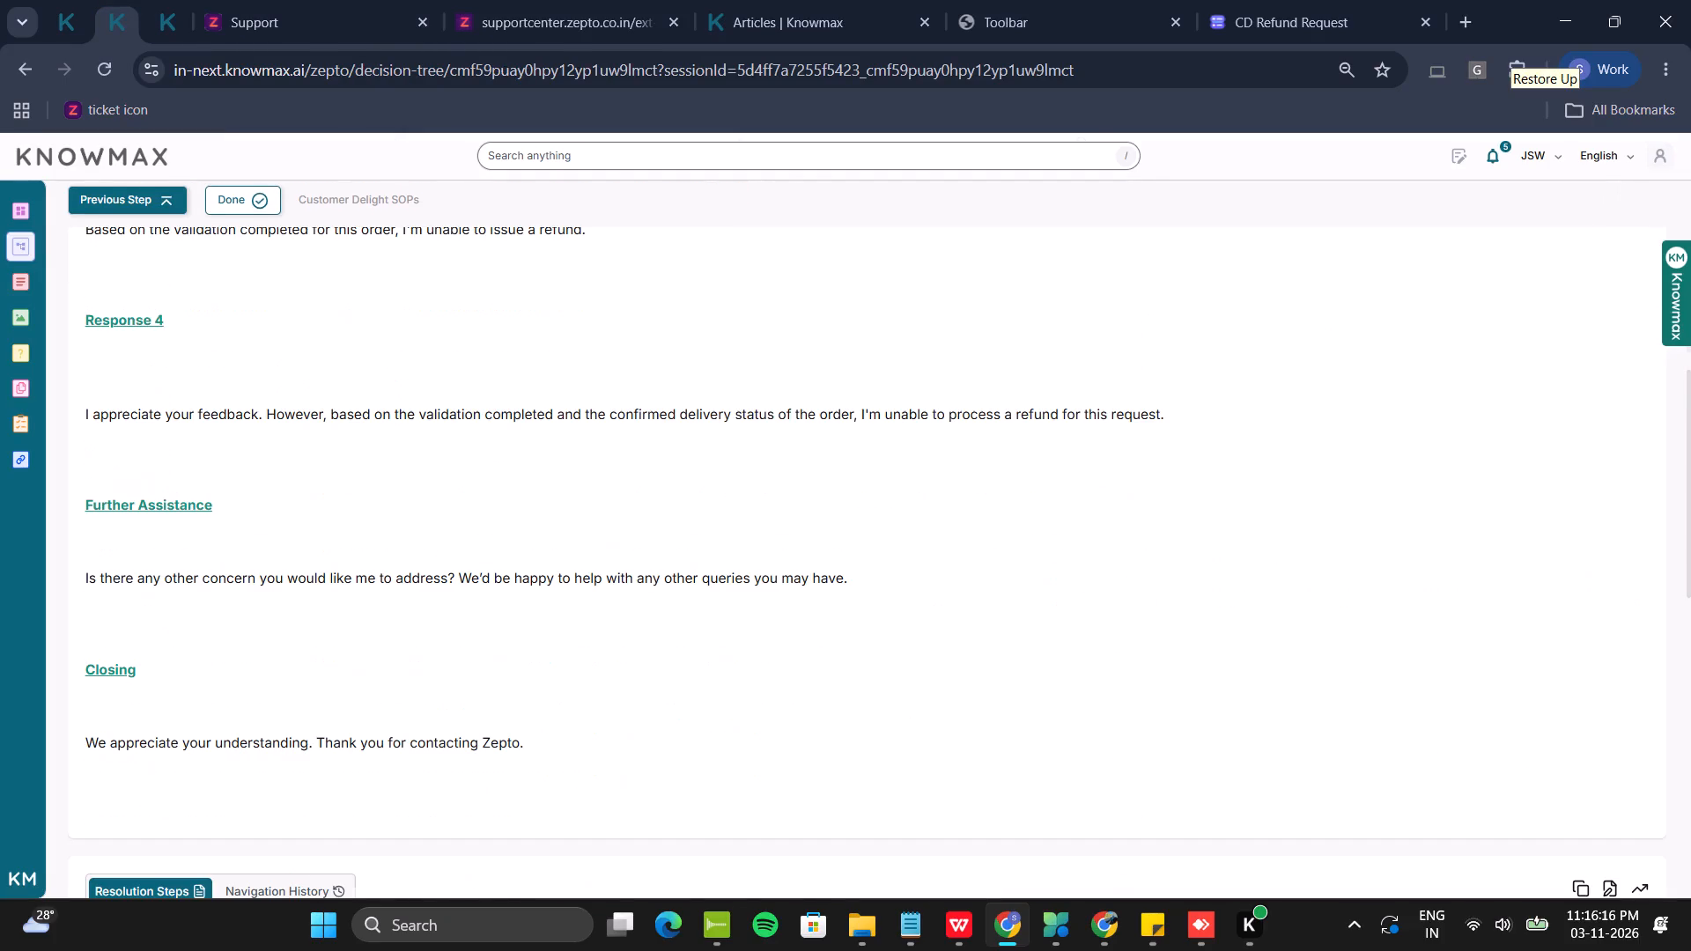
pyautogui.tripleClick(306, 515)
pyautogui.hotkey('ctrl', 'c')
pyautogui.keyDown('ctrl'); pyautogui.click(196, 0); pyautogui.keyUp('ctrl')
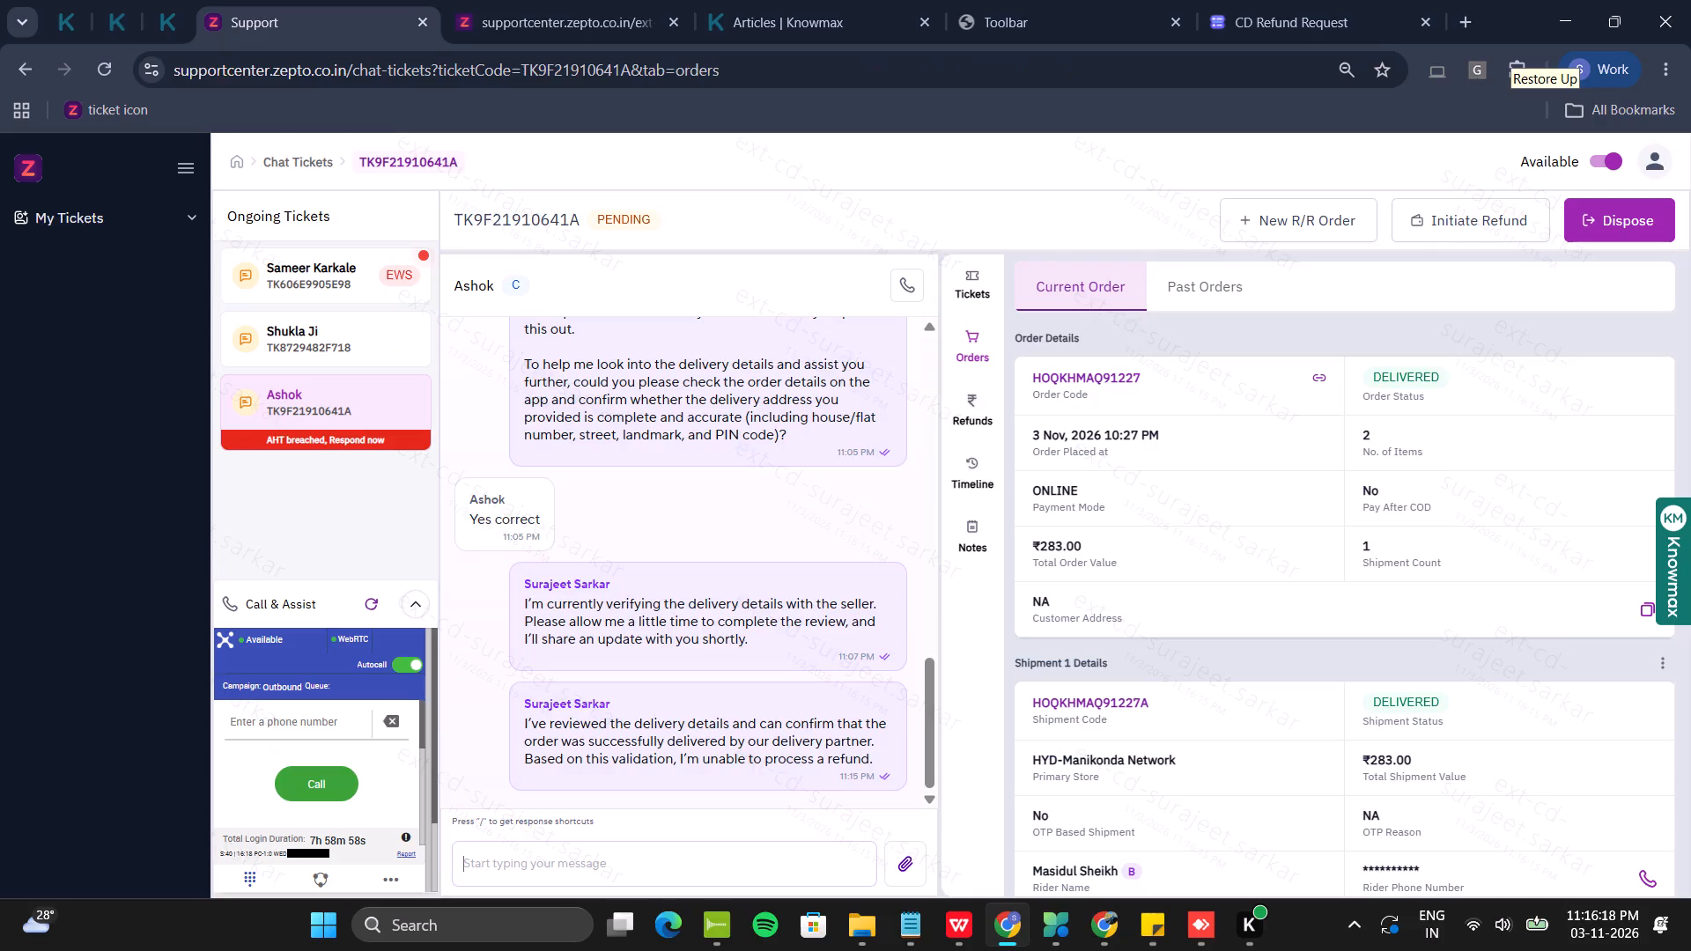
pyautogui.hotkey('ctrl', 'v')
pyautogui.press('Return')
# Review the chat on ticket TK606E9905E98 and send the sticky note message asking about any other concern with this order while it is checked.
pyautogui.click(288, 349)
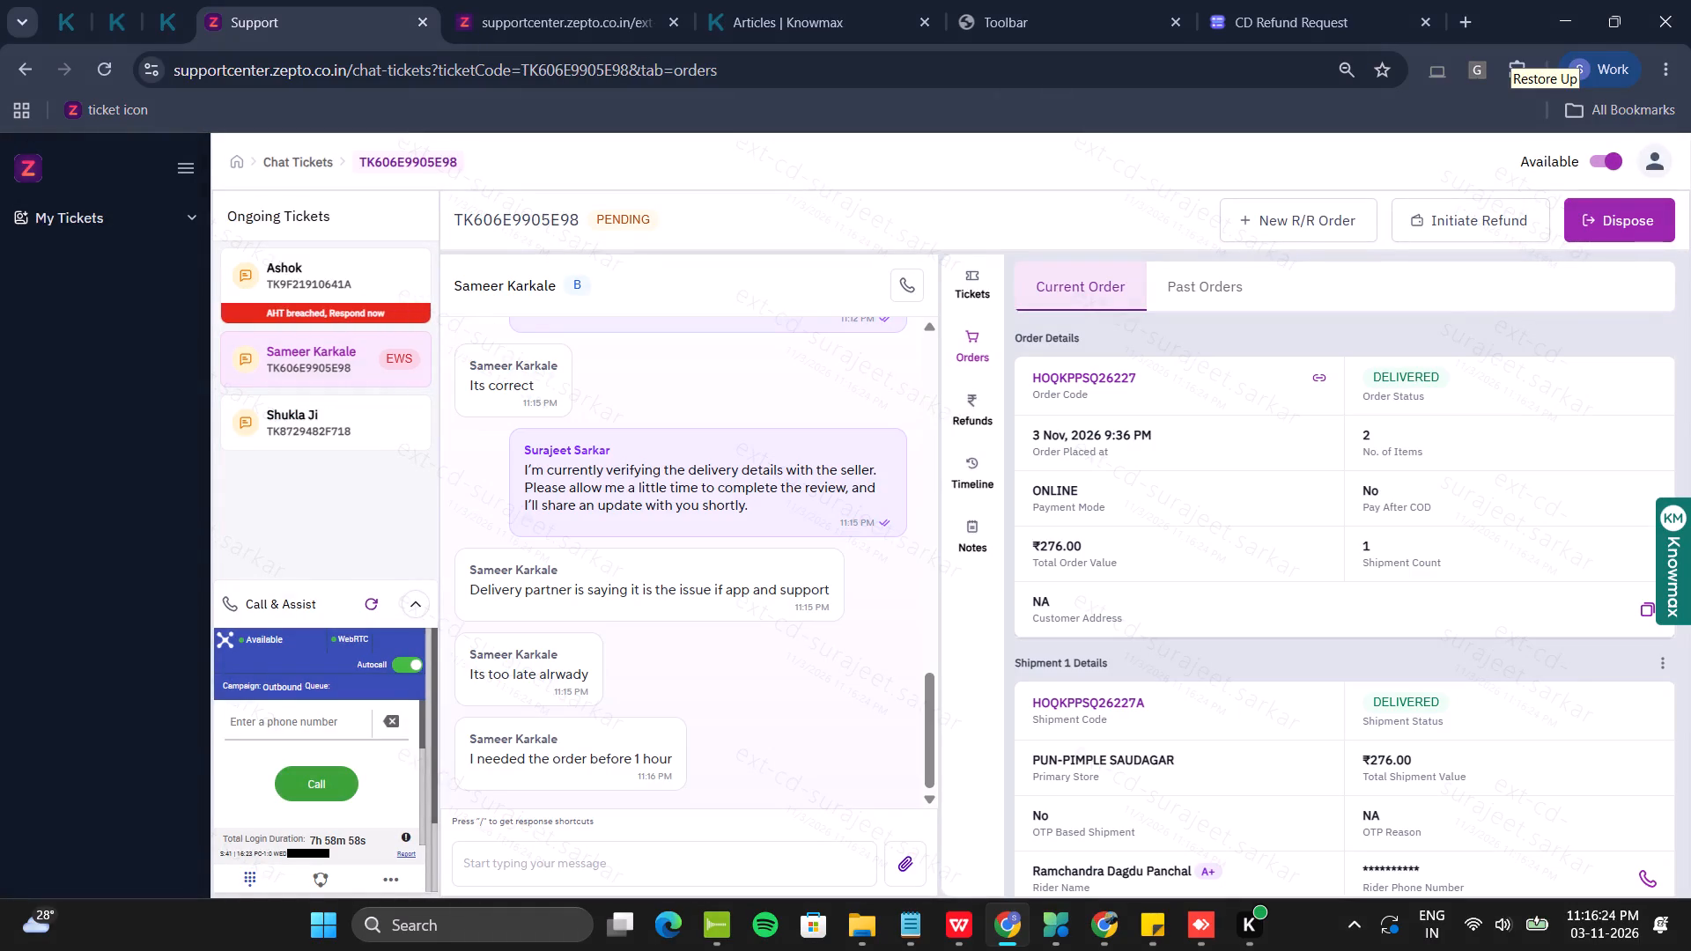
pyautogui.scroll(3, 809, 597)
pyautogui.scroll(-8, 809, 597)
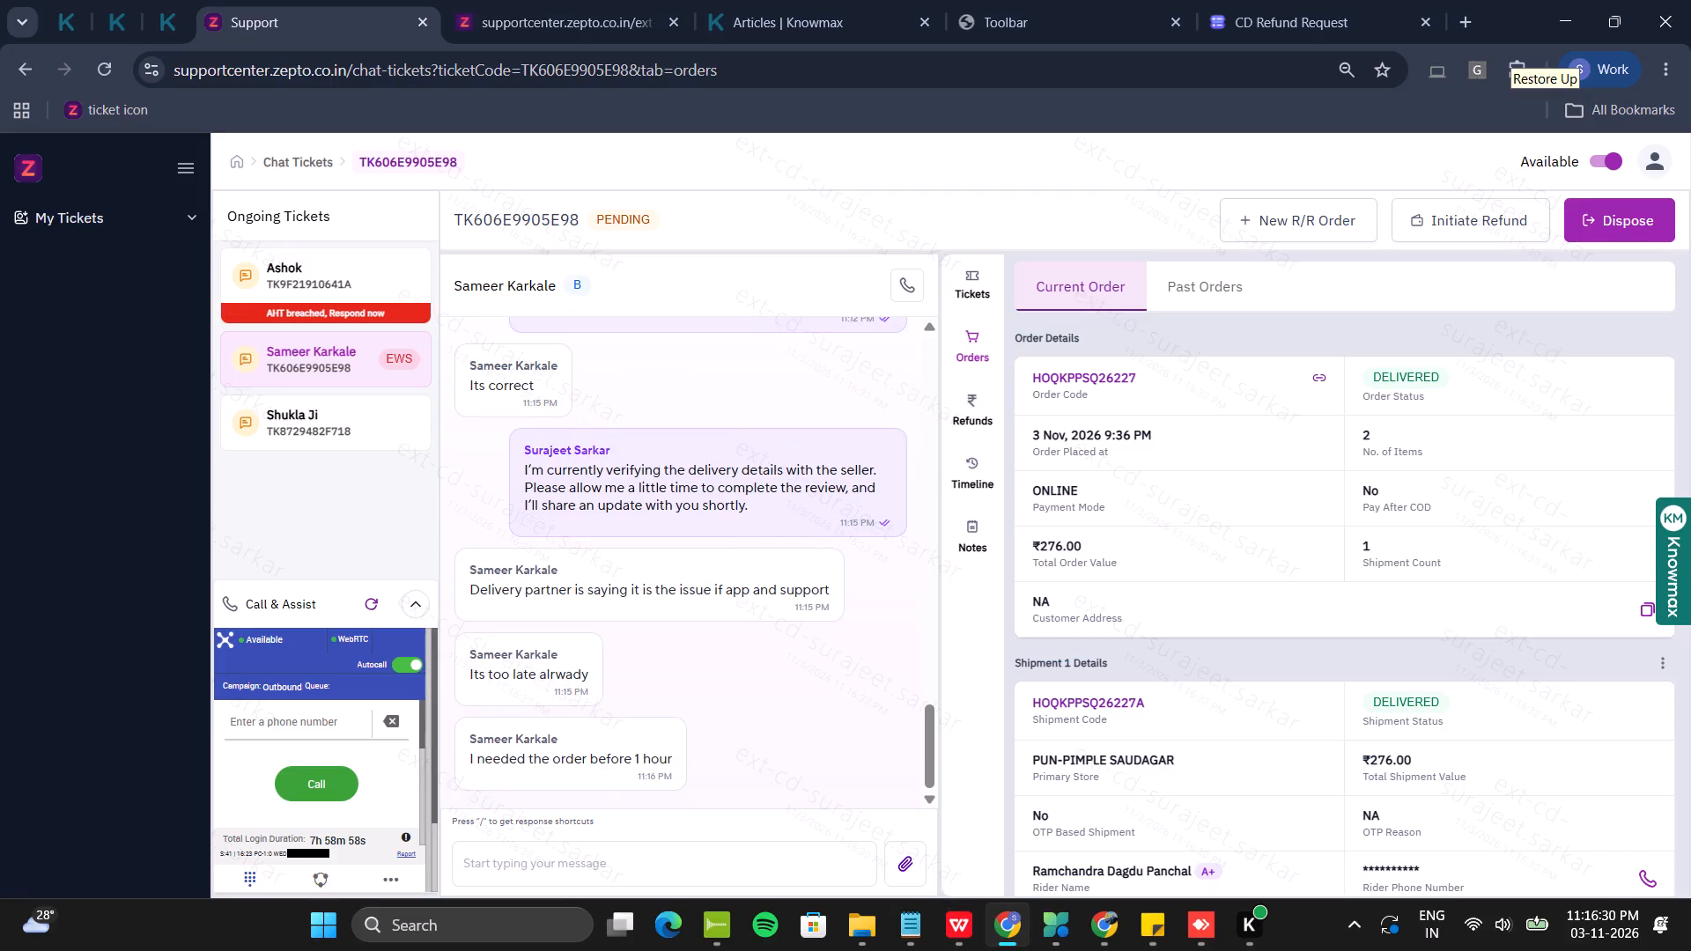
pyautogui.click(1144, 942)
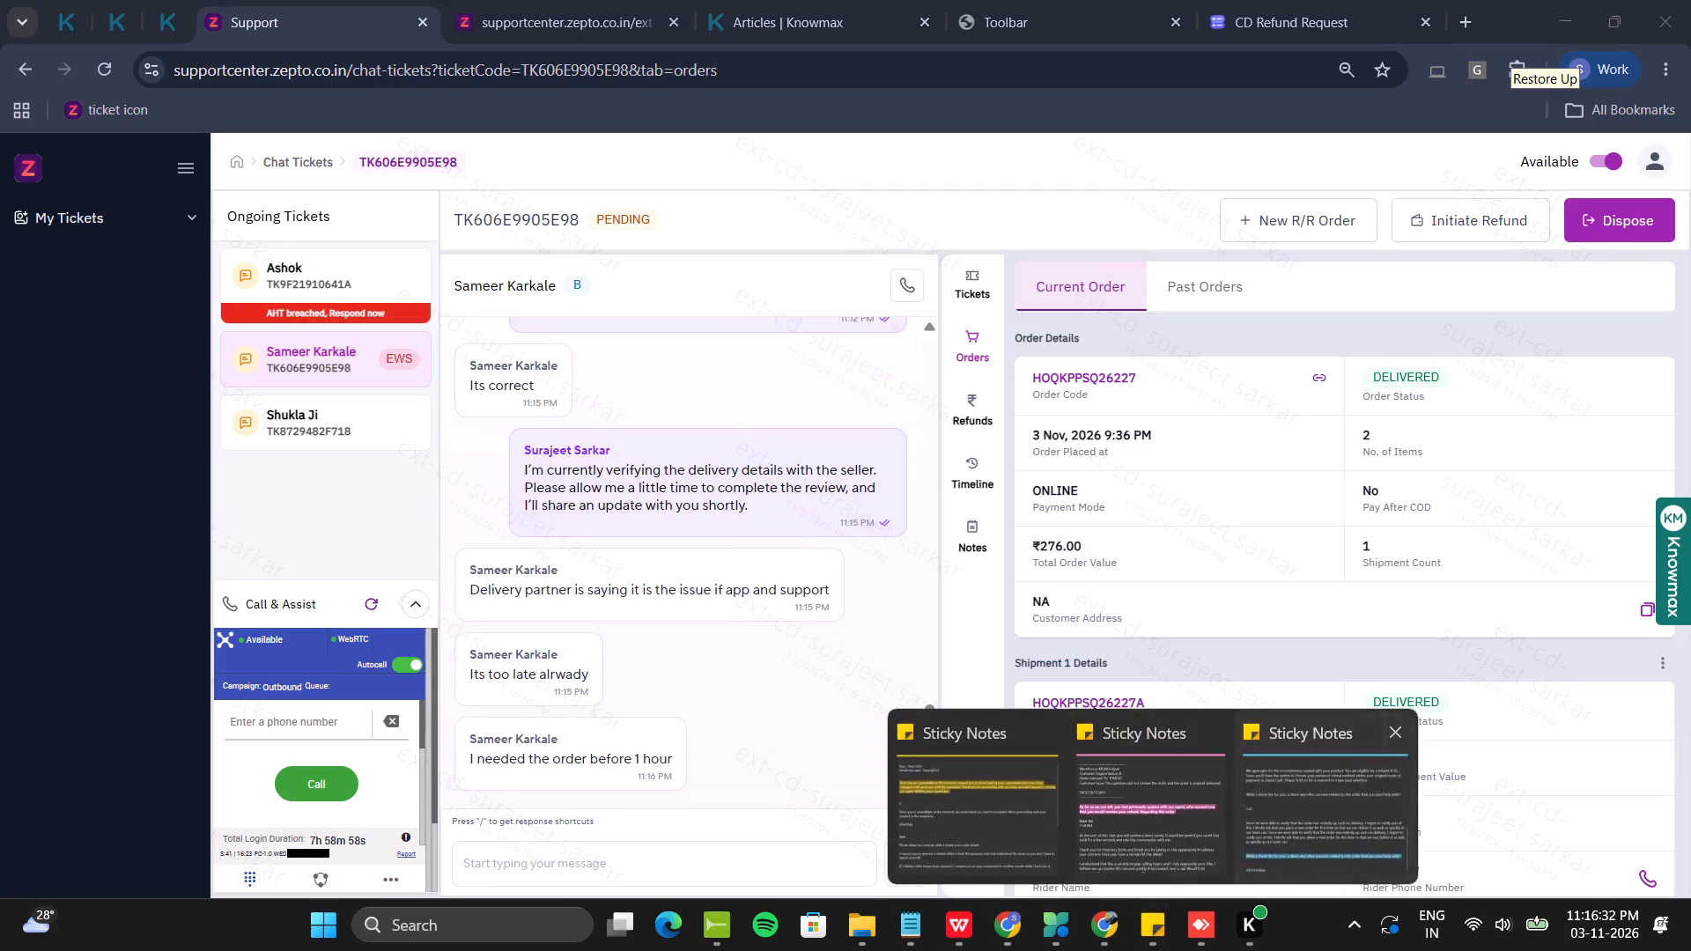
pyautogui.click(1323, 822)
pyautogui.hotkey('ctrl', 'c')
pyautogui.keyDown('ctrl'); pyautogui.click(691, 867); pyautogui.keyUp('ctrl')
pyautogui.hotkey('ctrl', 'v')
pyautogui.press('Return')
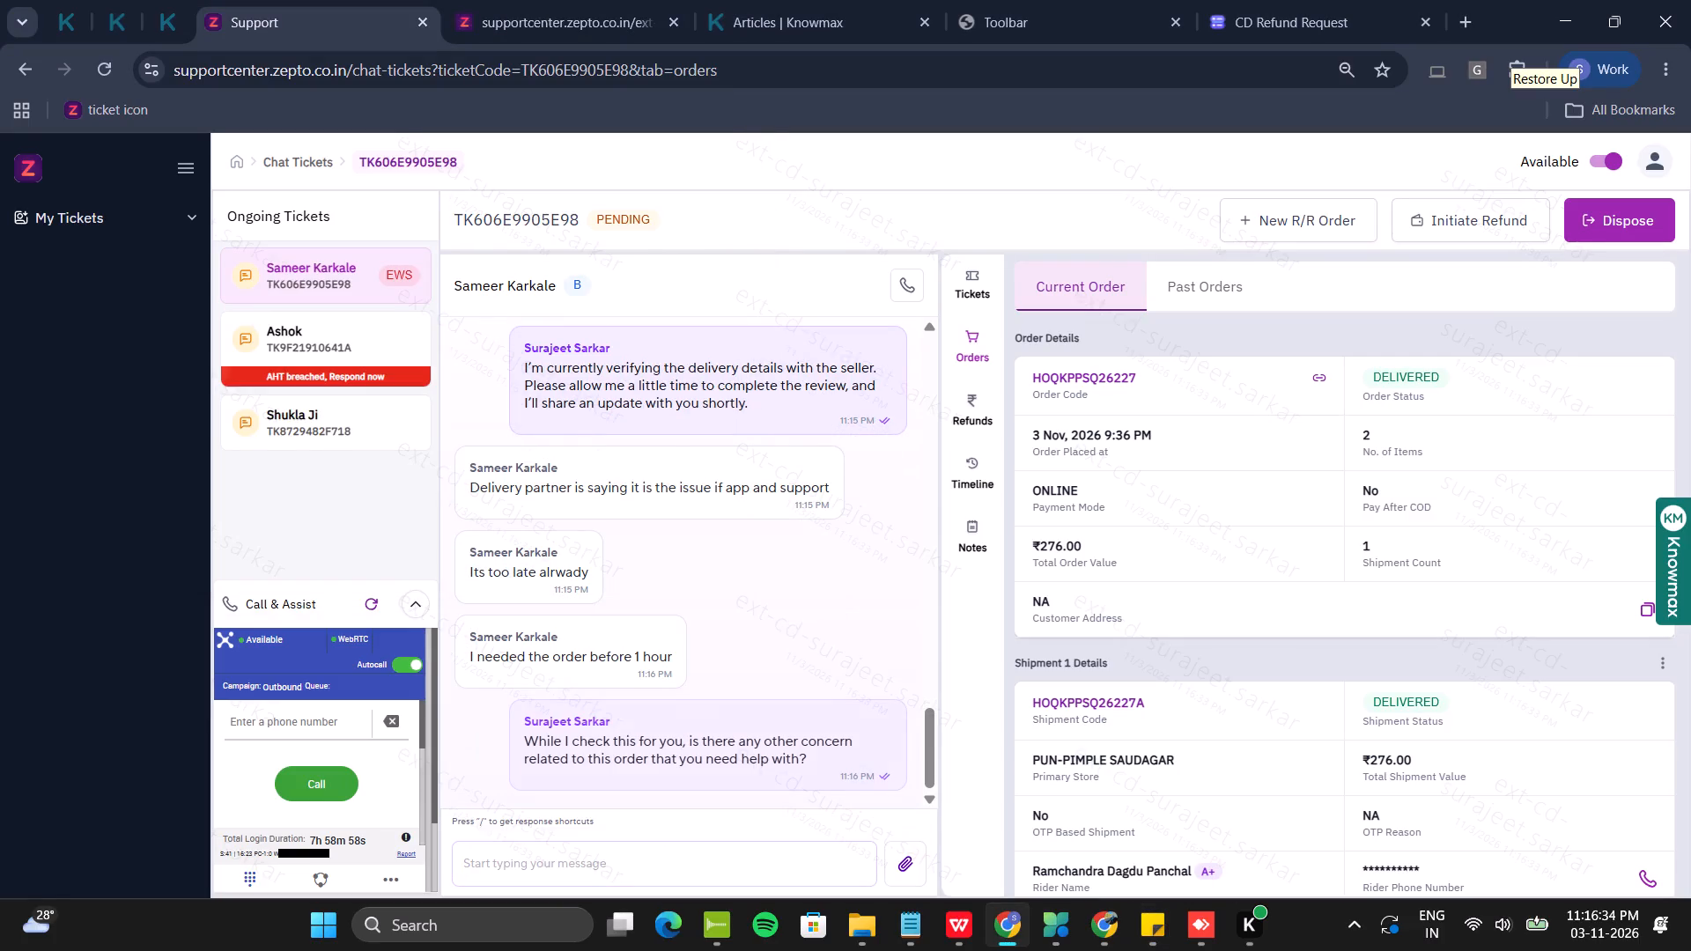
pyautogui.click(293, 353)
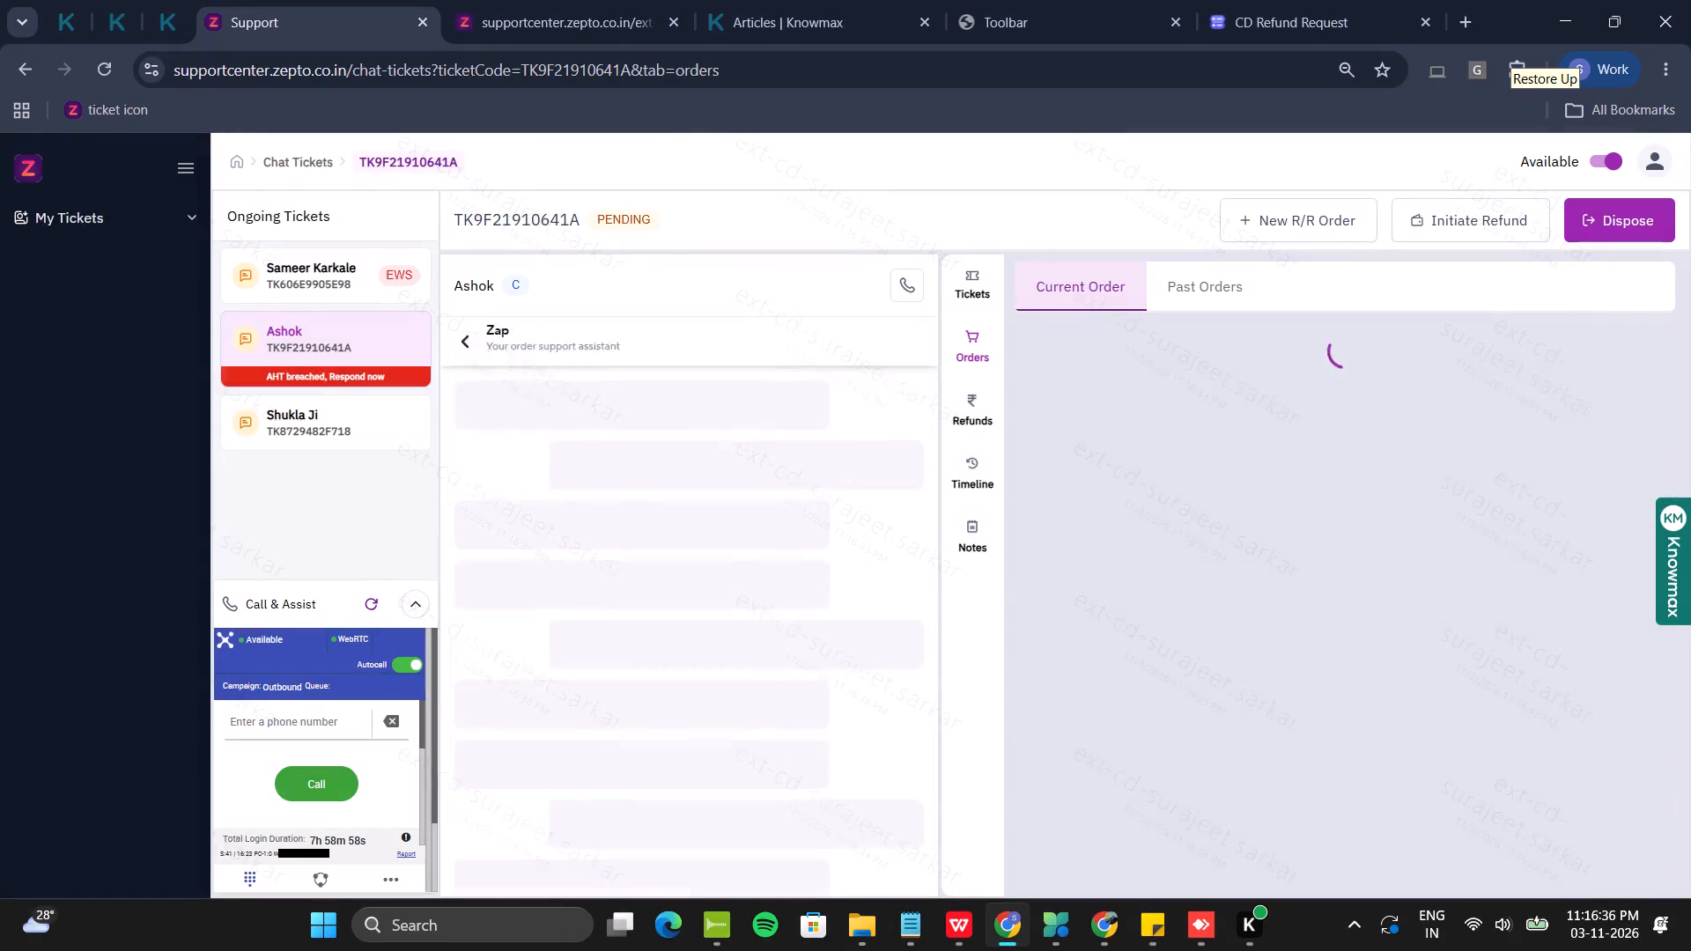
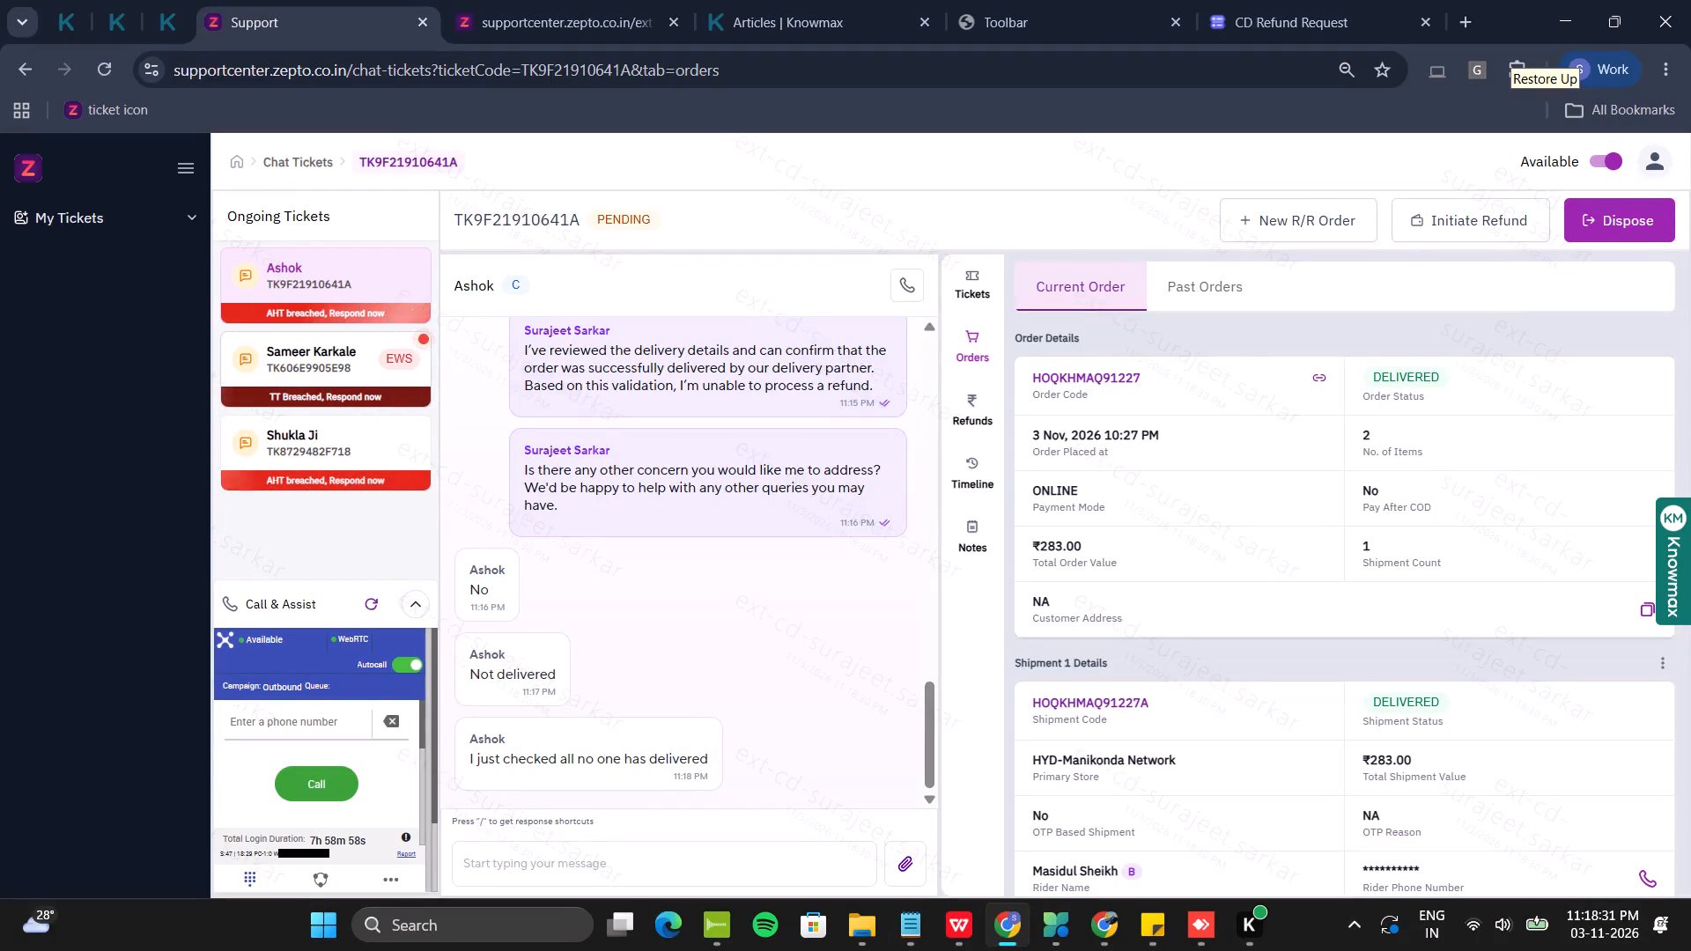
pyautogui.click(126, 19)
pyautogui.scroll(2, 314, 392)
pyautogui.tripleClick(249, 394)
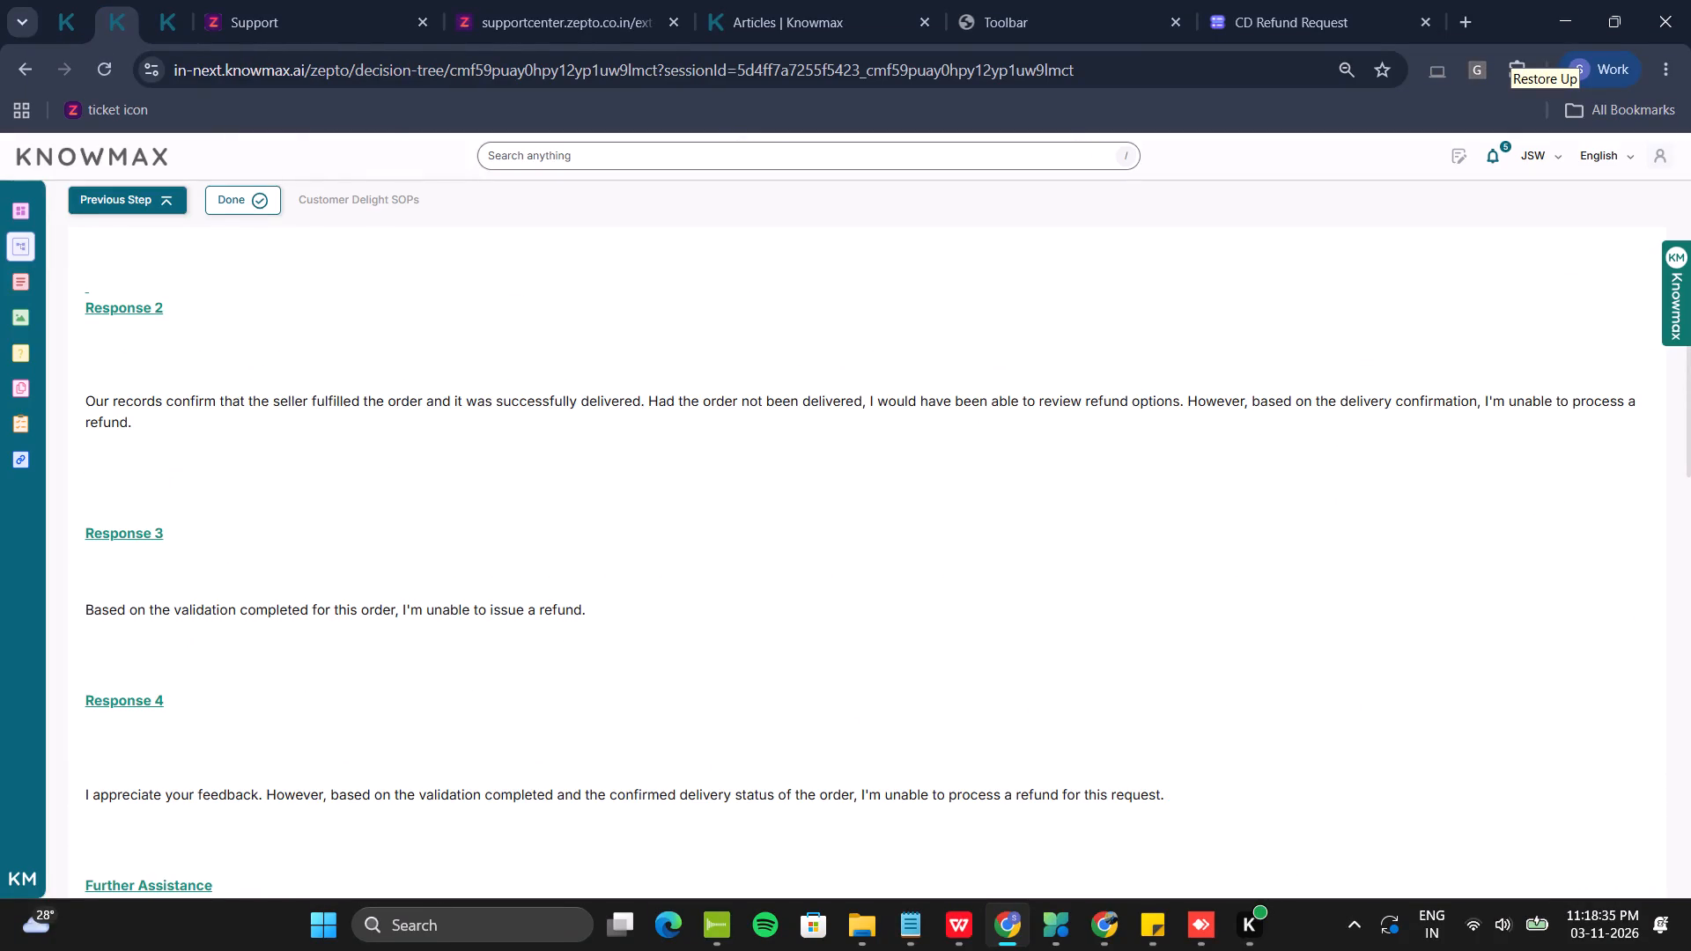
pyautogui.hotkey('ctrl', 'c')
pyautogui.click(301, 0)
pyautogui.keyDown('ctrl'); pyautogui.click(542, 874); pyautogui.keyUp('ctrl')
pyautogui.hotkey('ctrl', 'v')
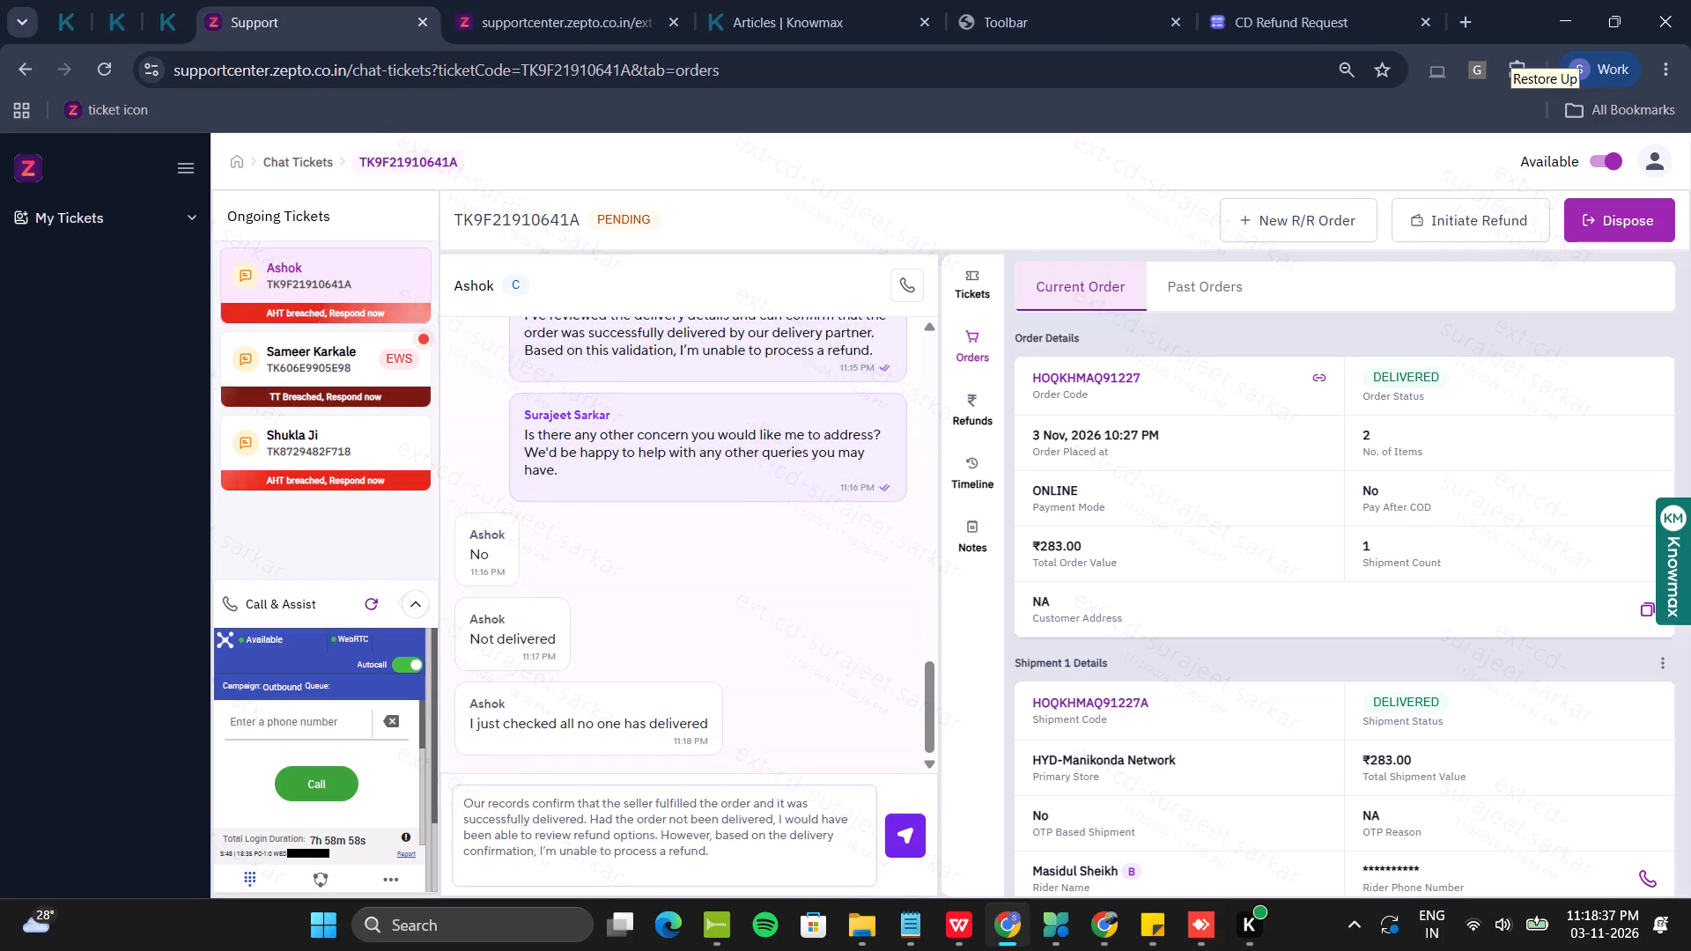
pyautogui.press('Return')
pyautogui.click(384, 375)
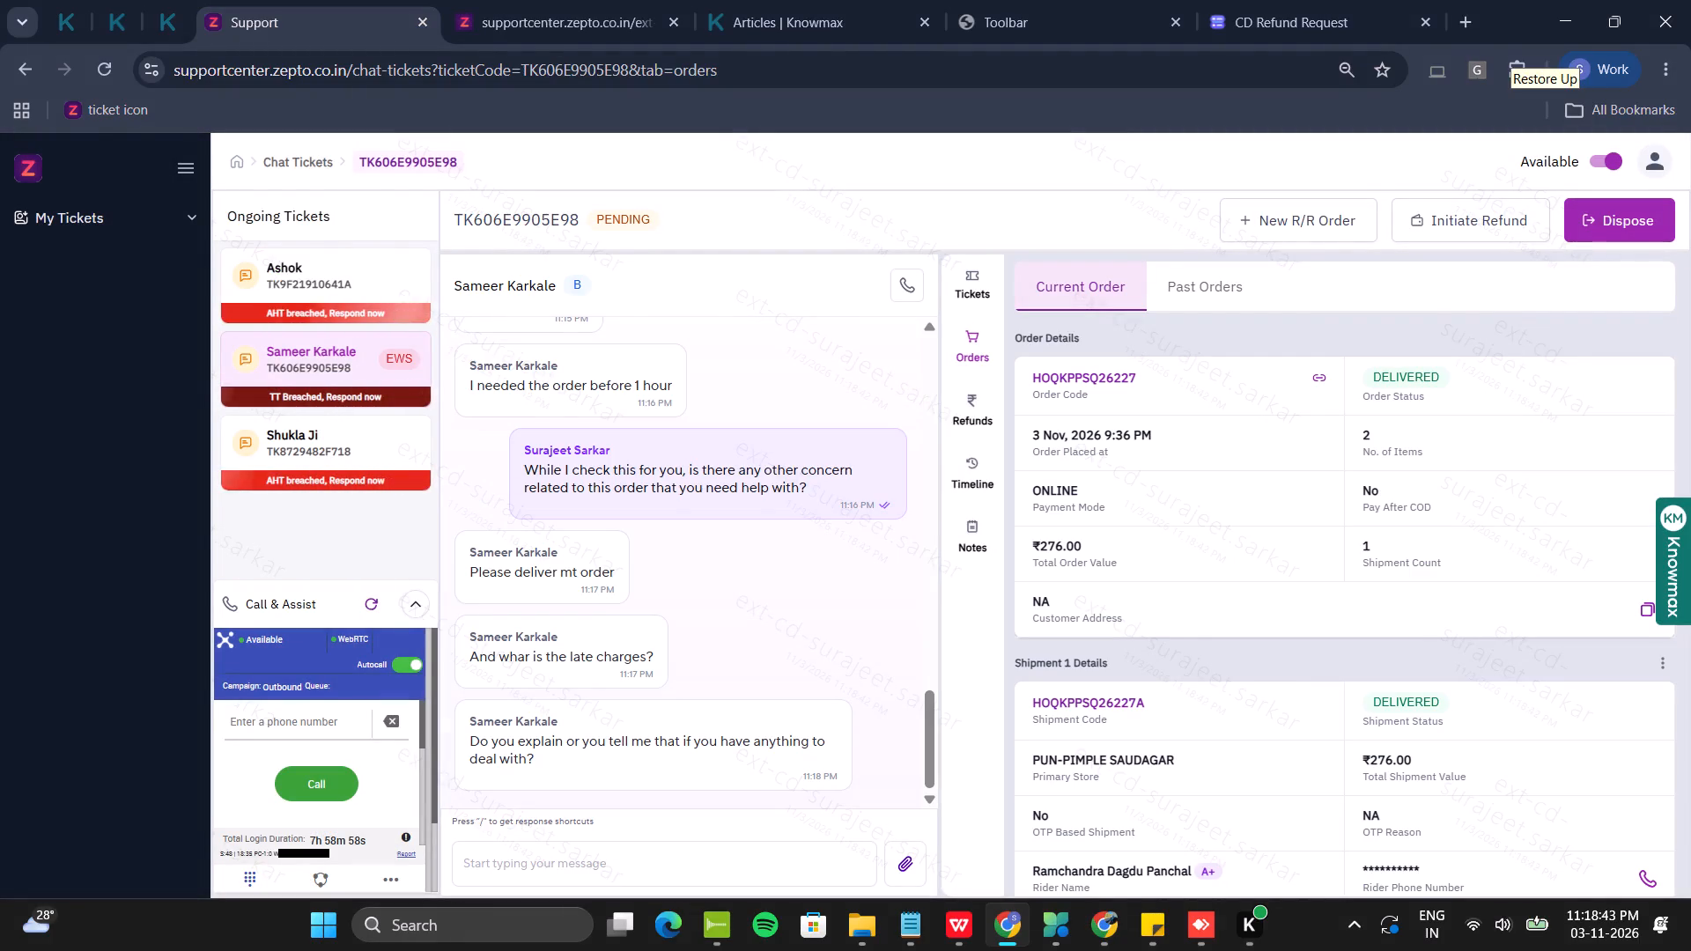
pyautogui.click(970, 291)
pyautogui.scroll(-3, 1184, 654)
pyautogui.click(160, 0)
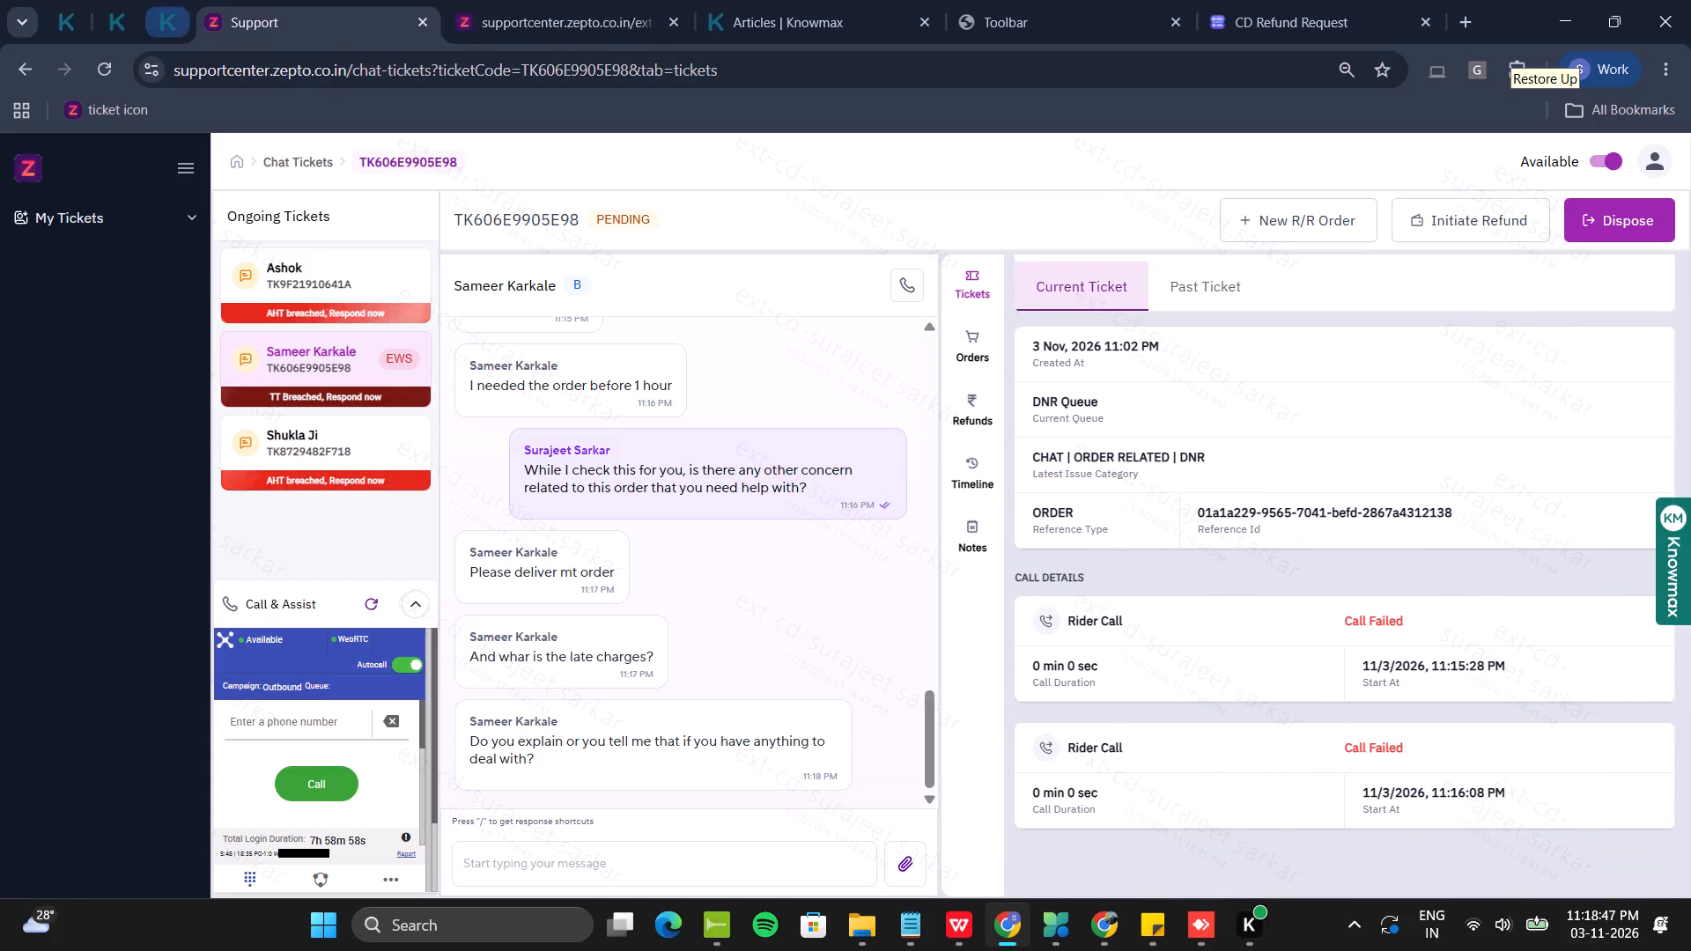
pyautogui.hotkey('ctrl', 'c')
pyautogui.tripleClick(1079, 623)
pyautogui.hotkey('ctrl', 'c')
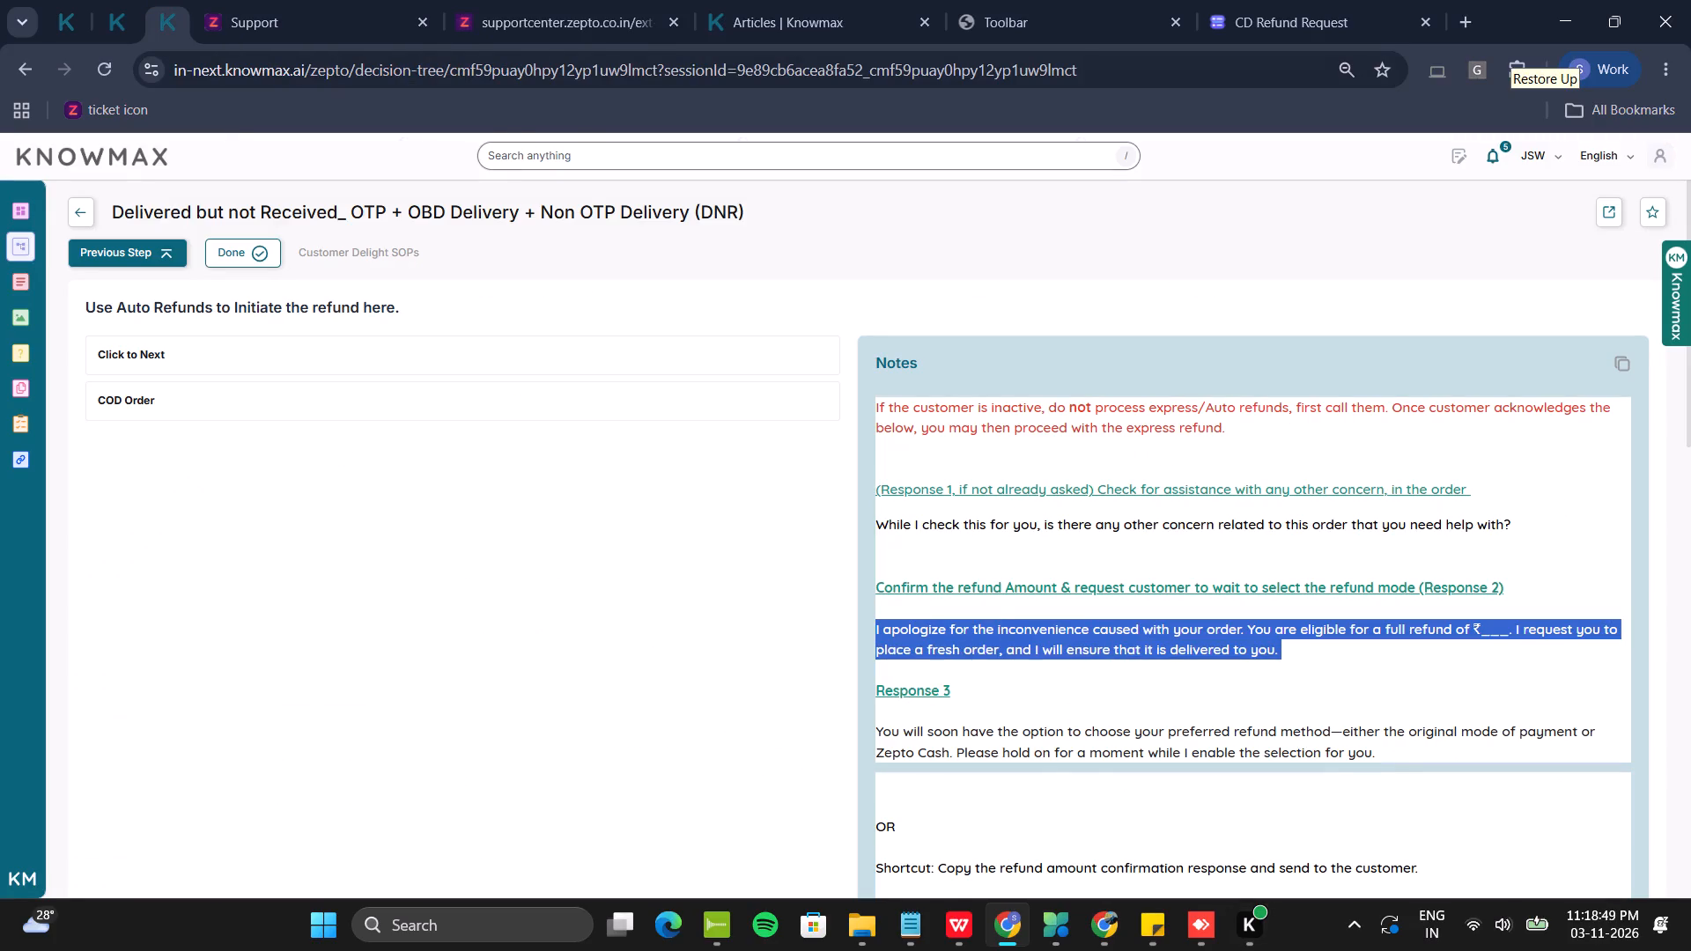
pyautogui.click(311, 18)
pyautogui.keyDown('ctrl'); pyautogui.click(593, 866); pyautogui.keyUp('ctrl')
pyautogui.hotkey('ctrl', 'v')
pyautogui.click(988, 363)
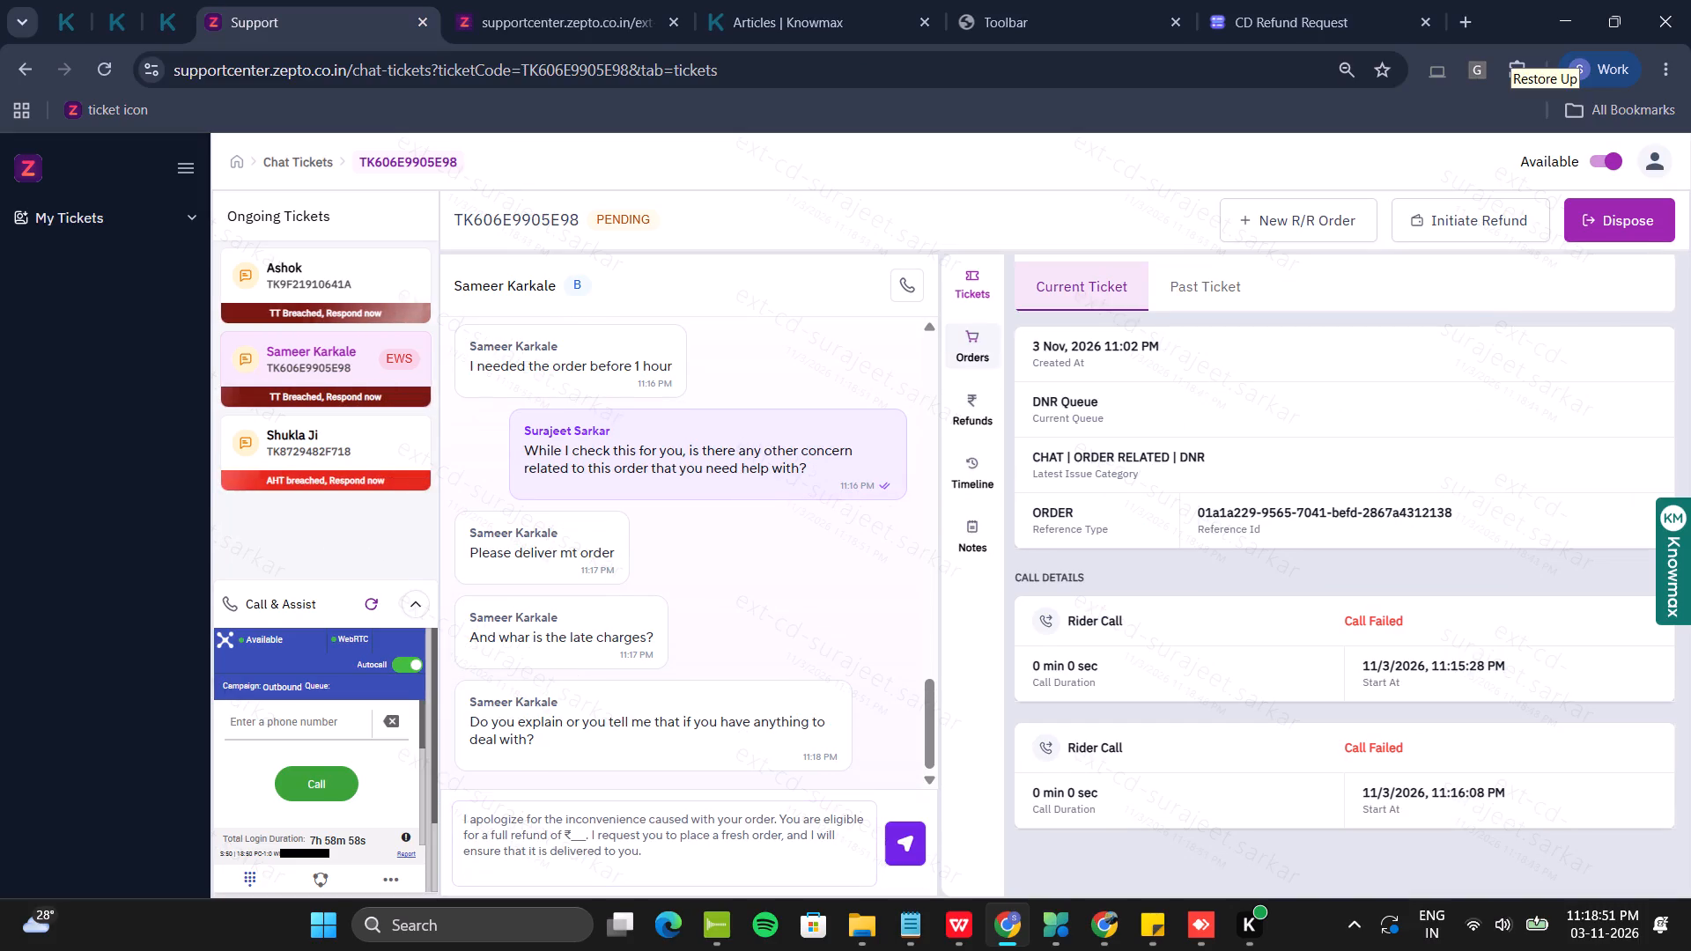
pyautogui.doubleClick(579, 842)
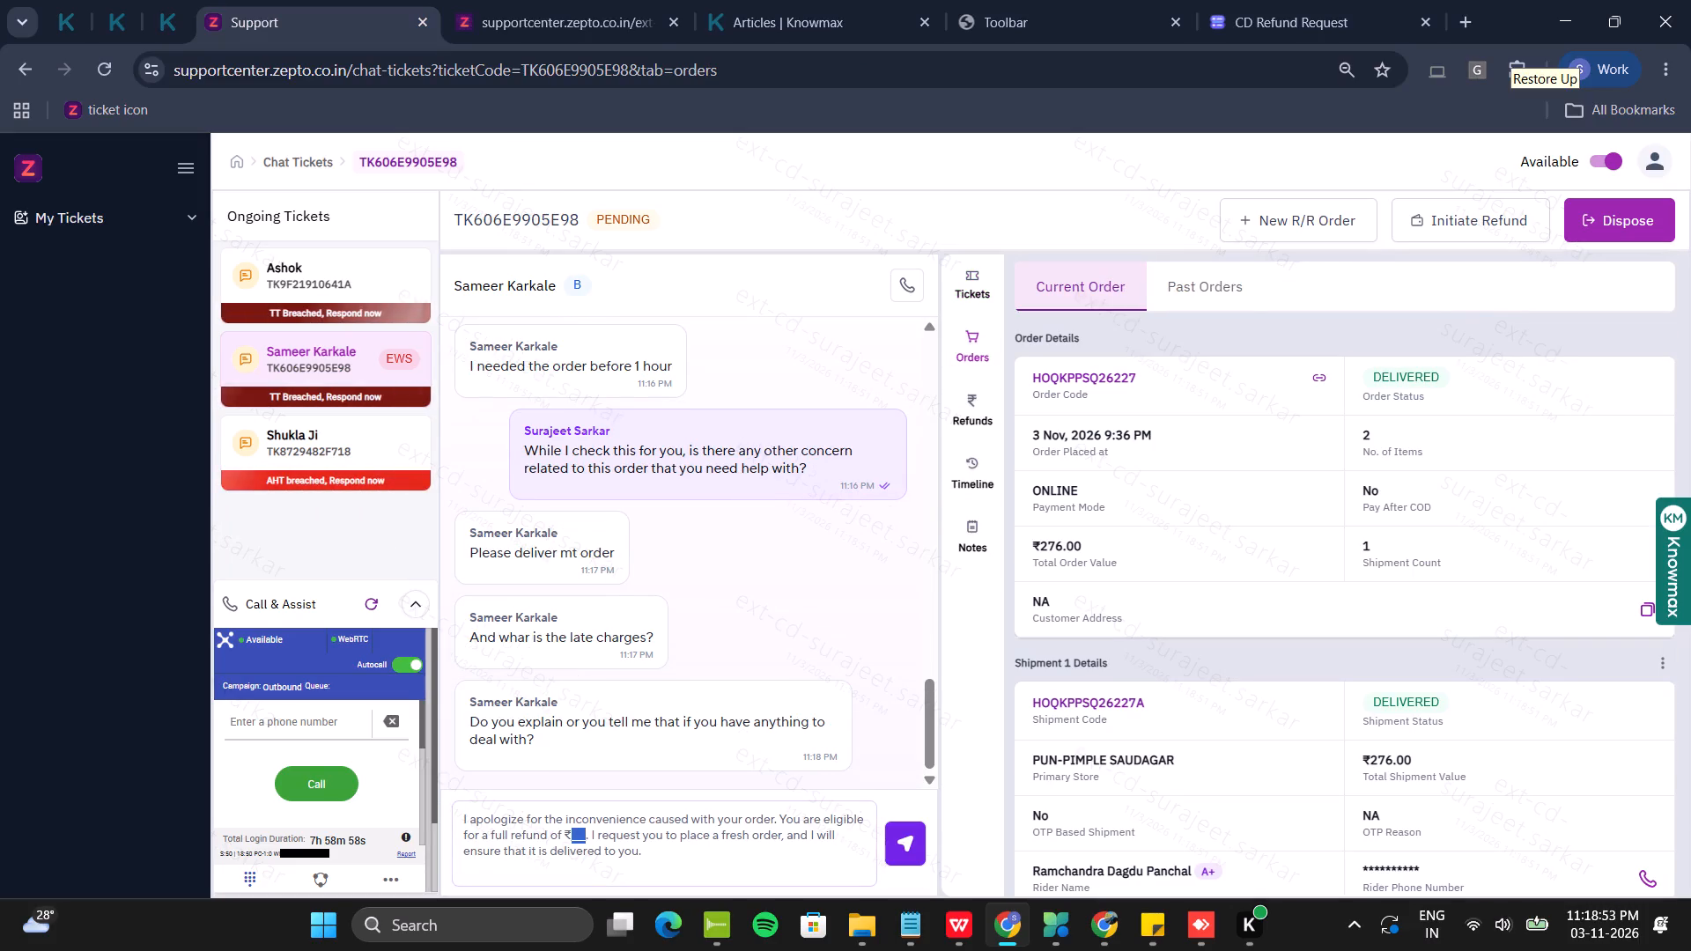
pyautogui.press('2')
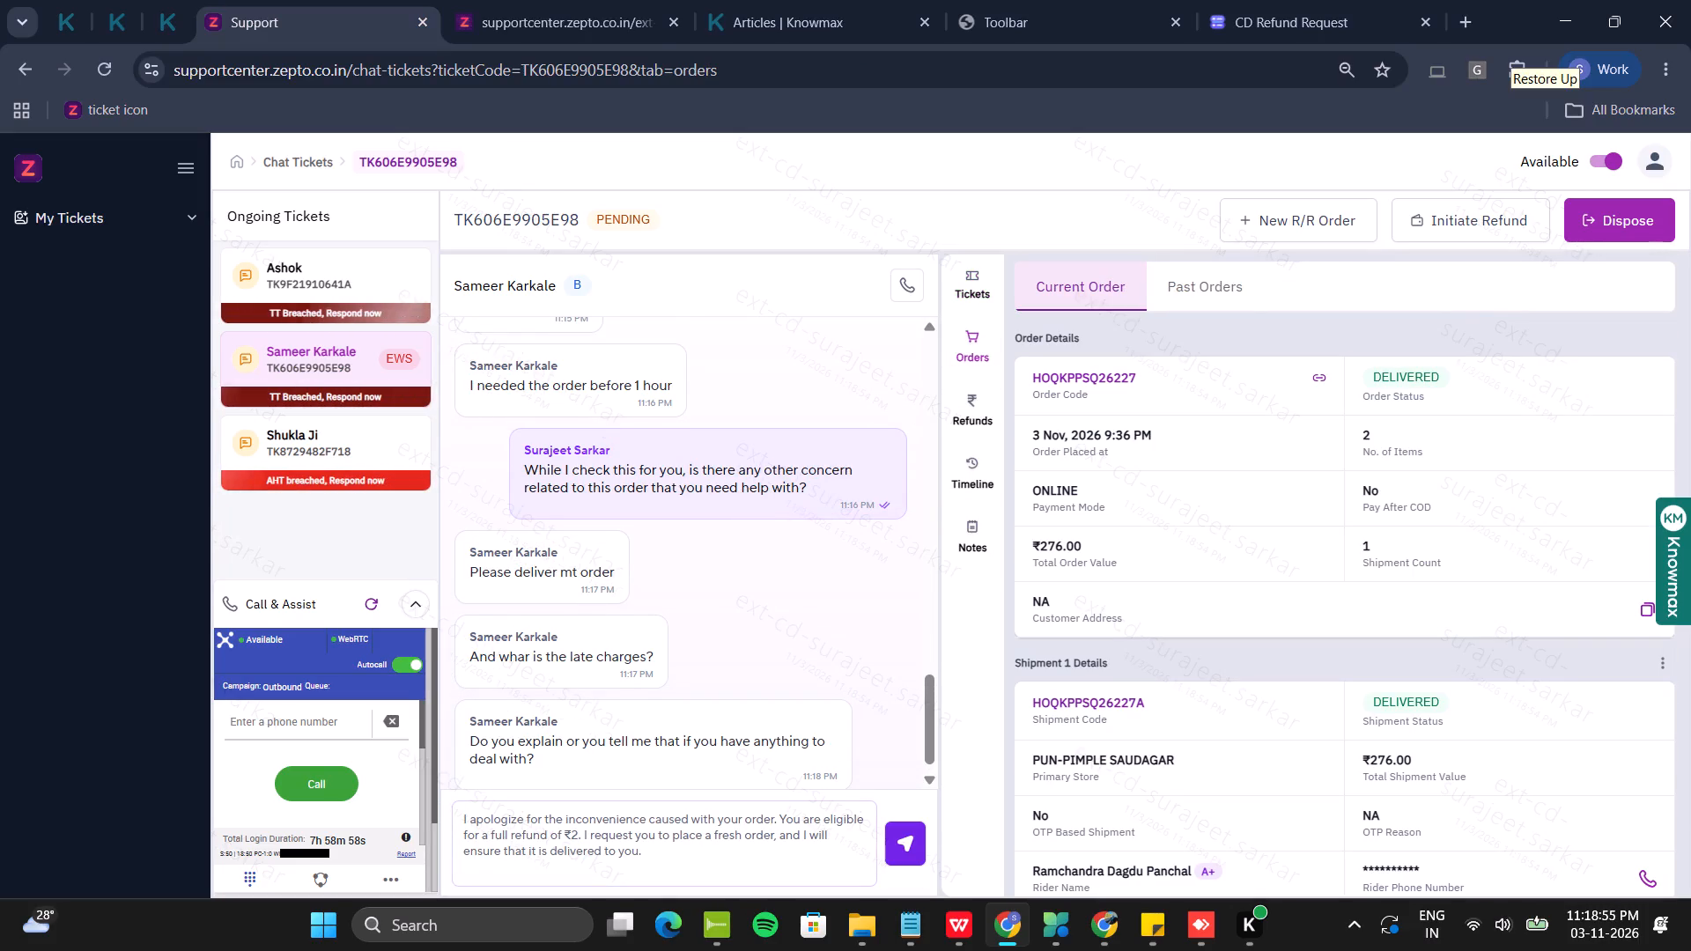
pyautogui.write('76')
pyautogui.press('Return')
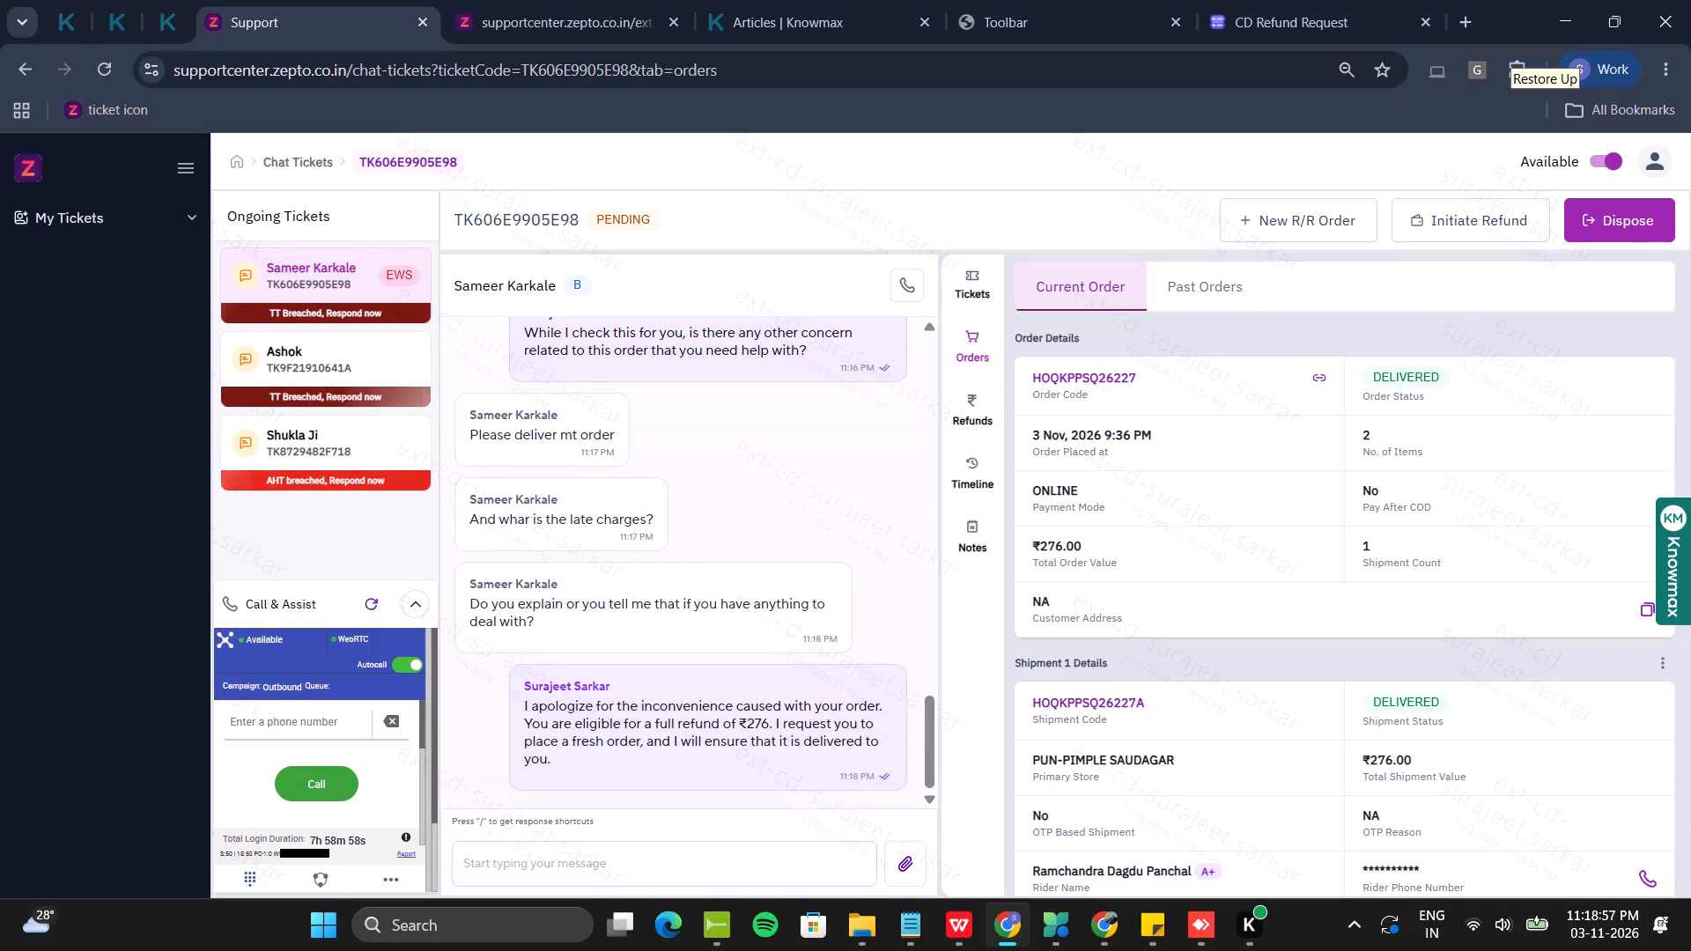
pyautogui.click(176, 0)
pyautogui.tripleClick(1057, 743)
pyautogui.hotkey('ctrl', 'c')
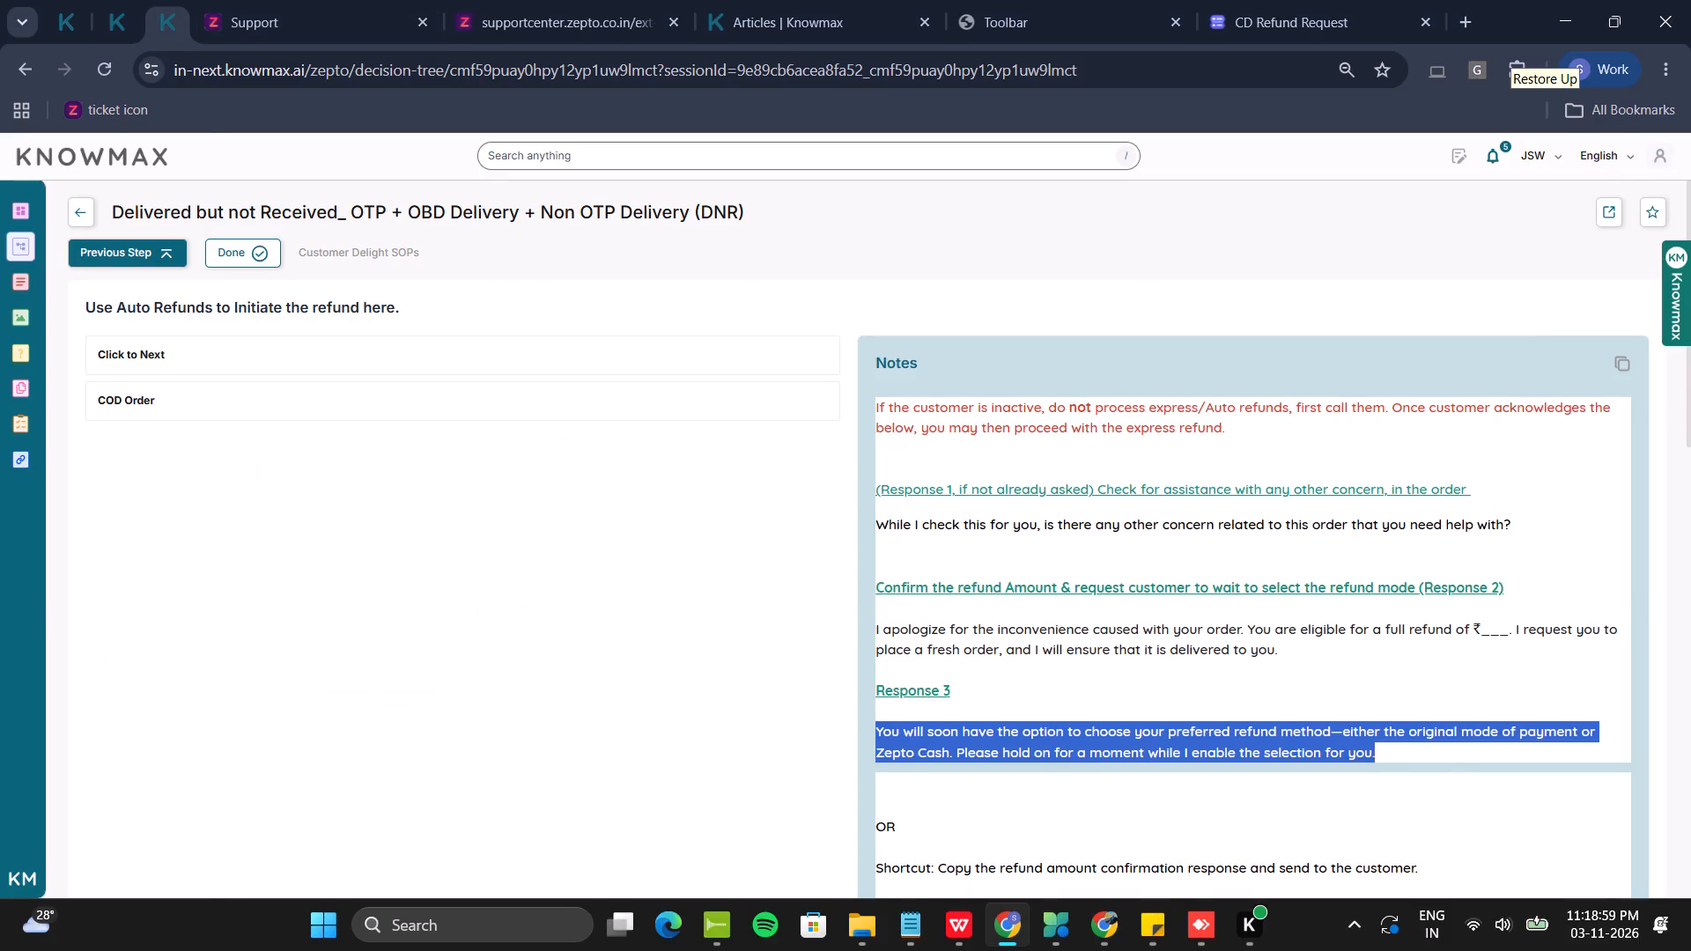
pyautogui.click(313, 12)
pyautogui.hotkey('ctrl', 'v')
pyautogui.press('Return')
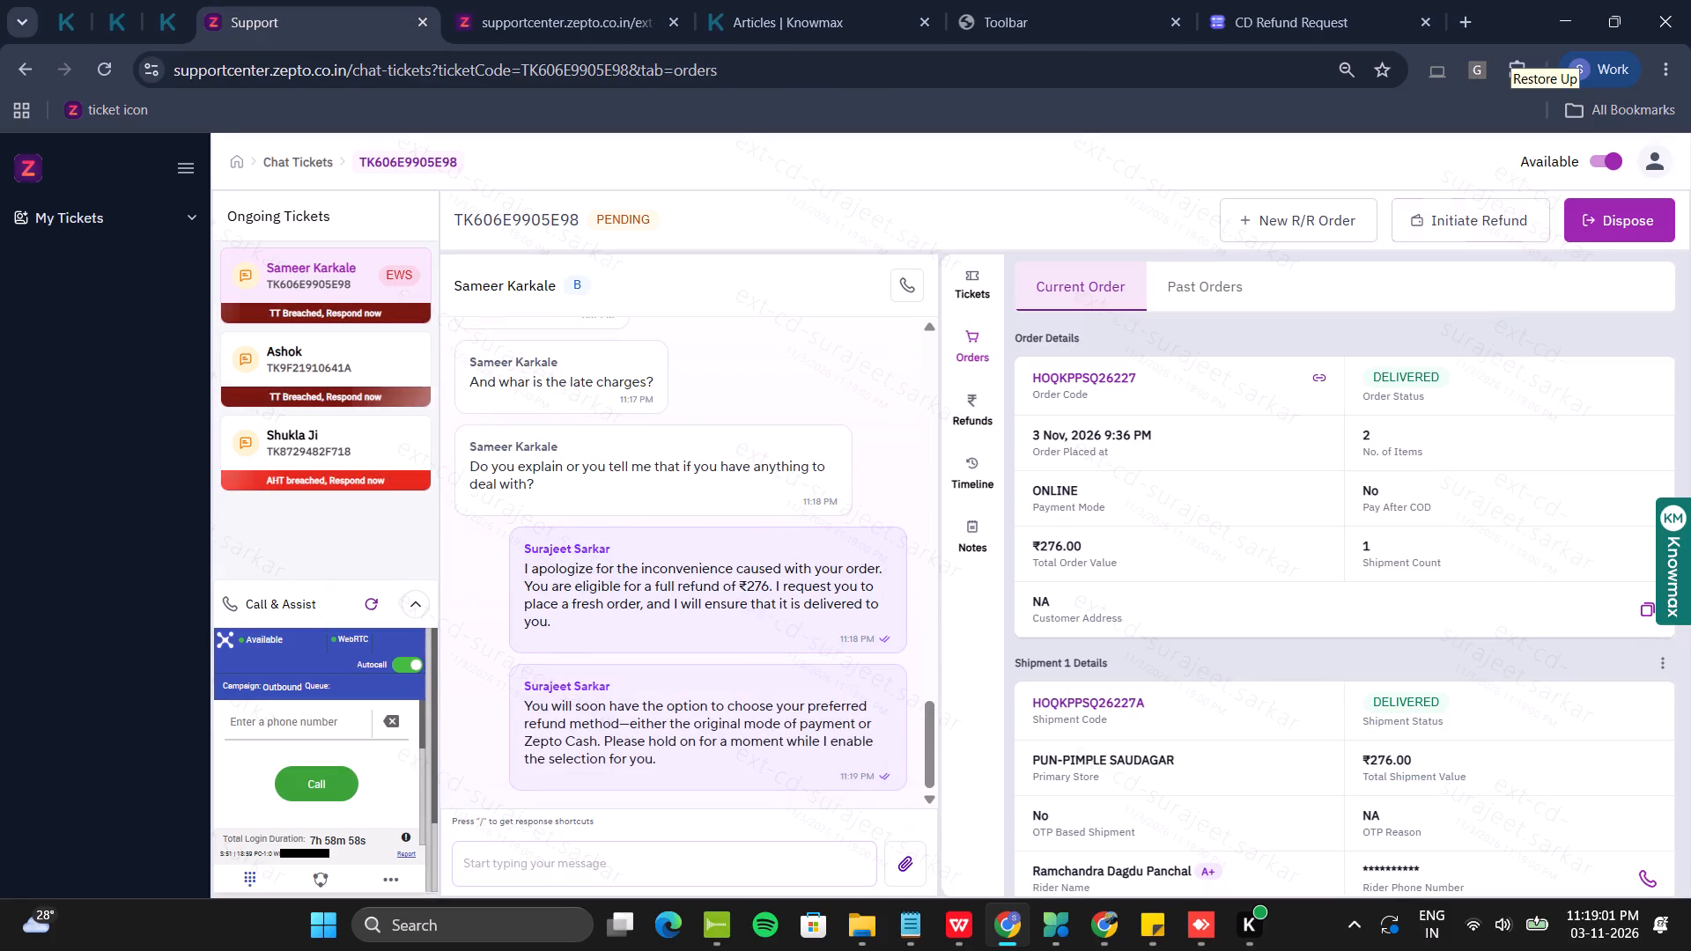
pyautogui.click(1006, 539)
pyautogui.click(993, 539)
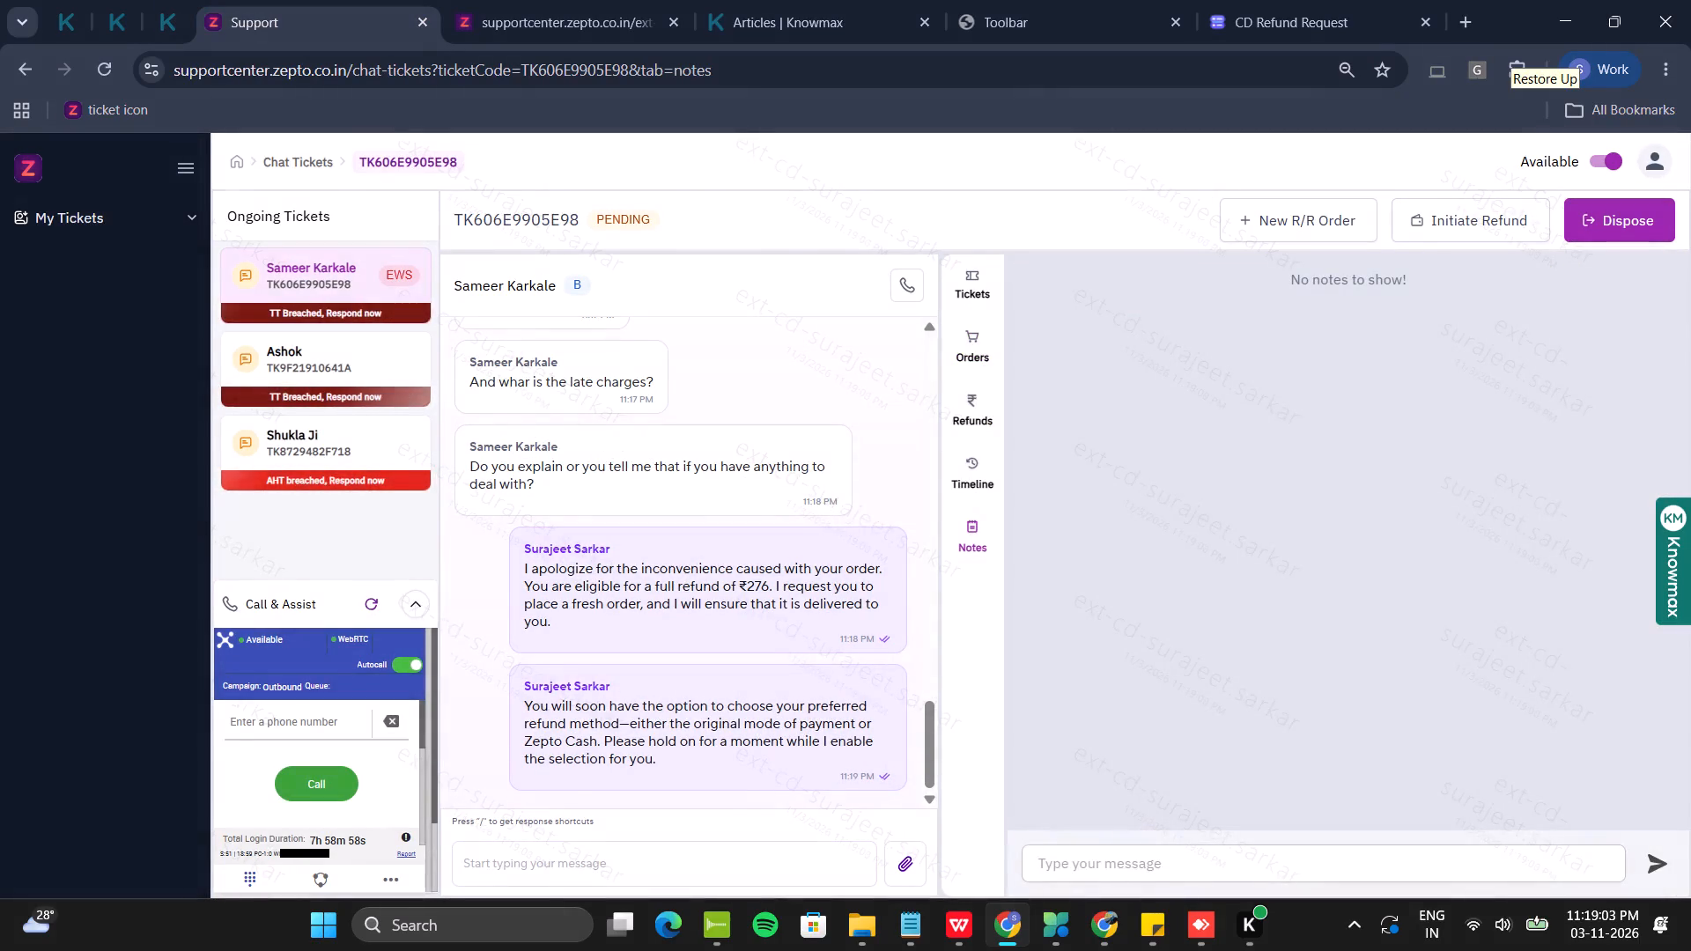
pyautogui.click(1446, 217)
pyautogui.click(514, 292)
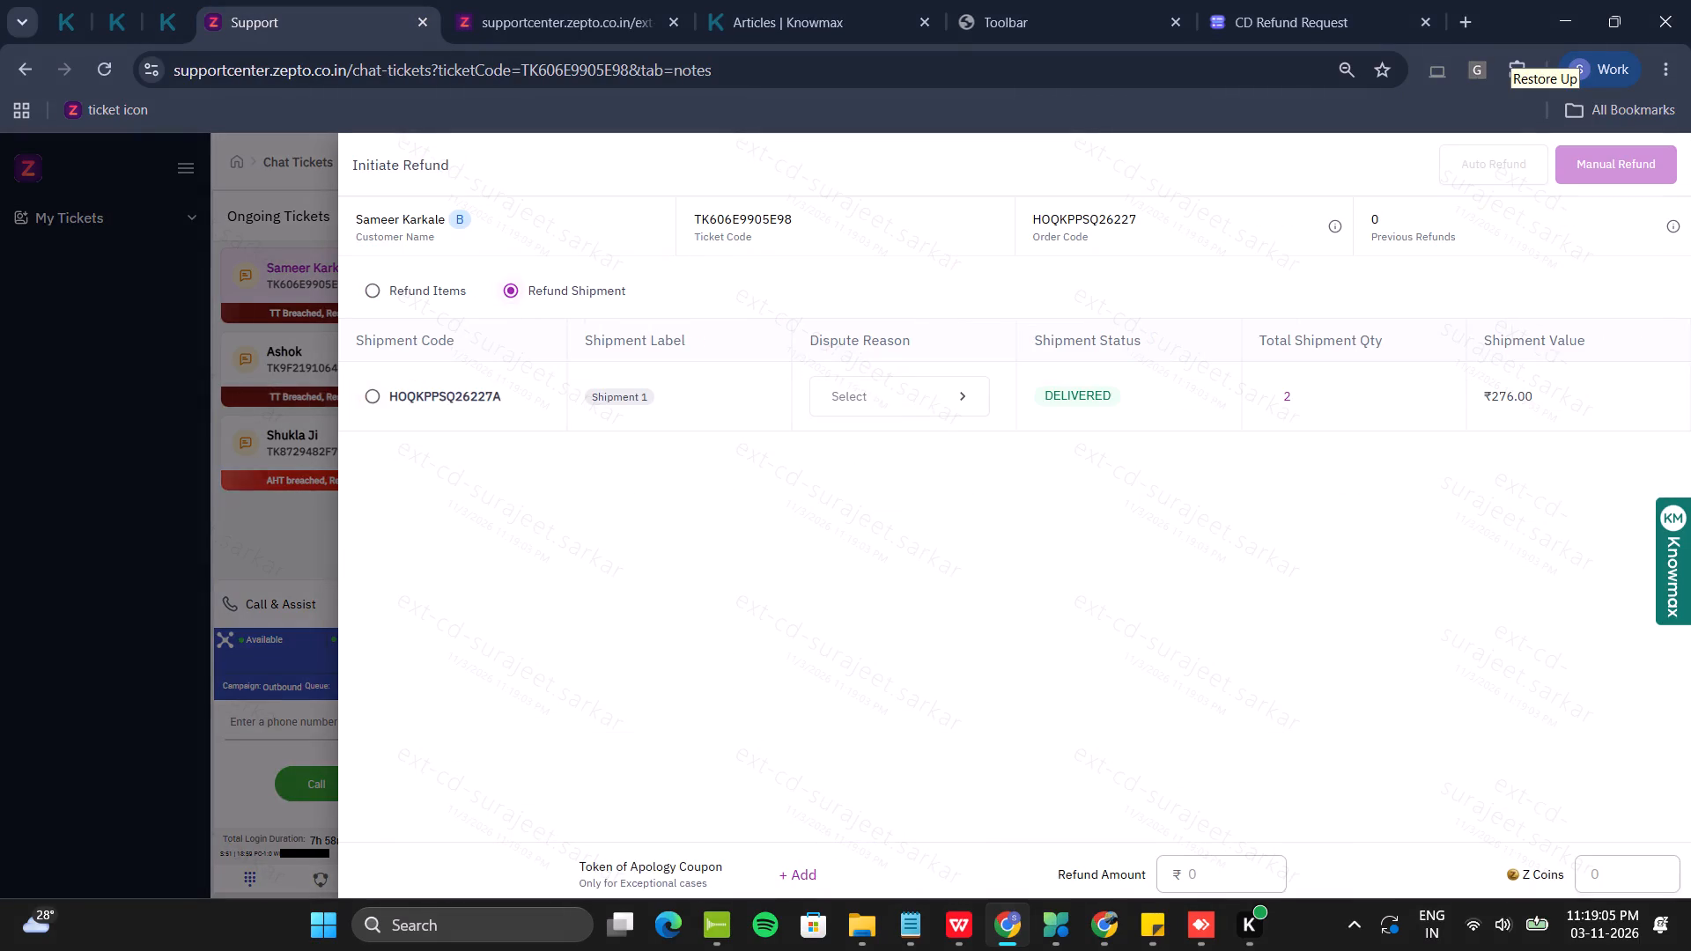
pyautogui.click(385, 398)
pyautogui.click(841, 387)
pyautogui.click(1417, 269)
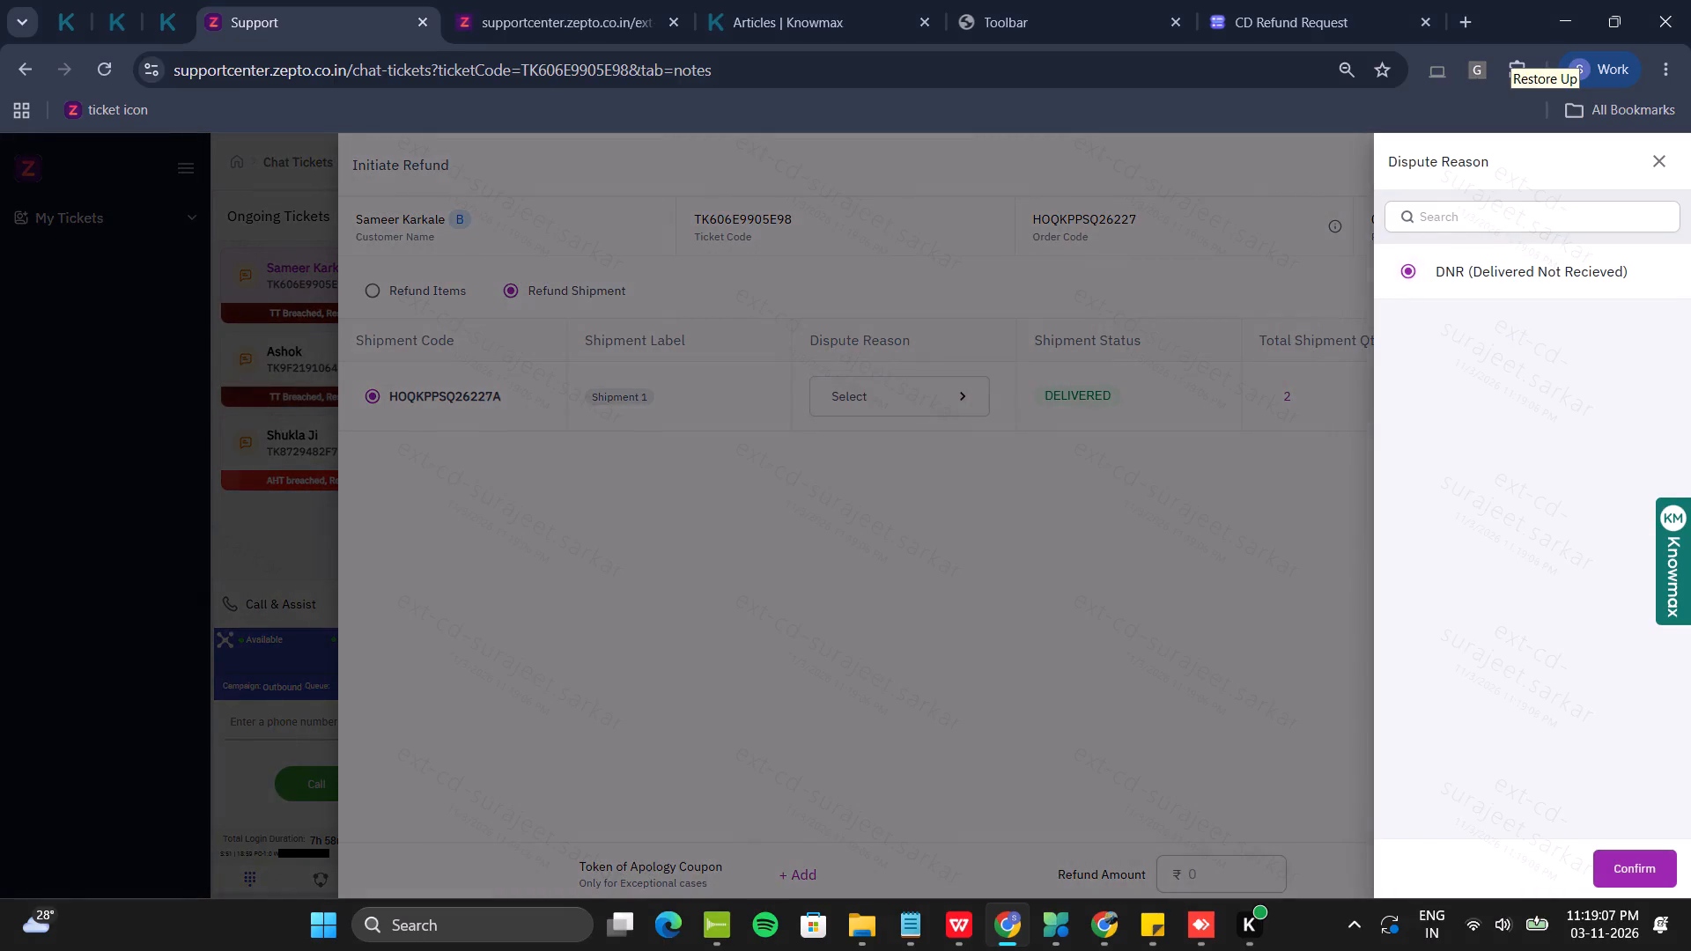
pyautogui.click(1642, 865)
pyautogui.click(1491, 164)
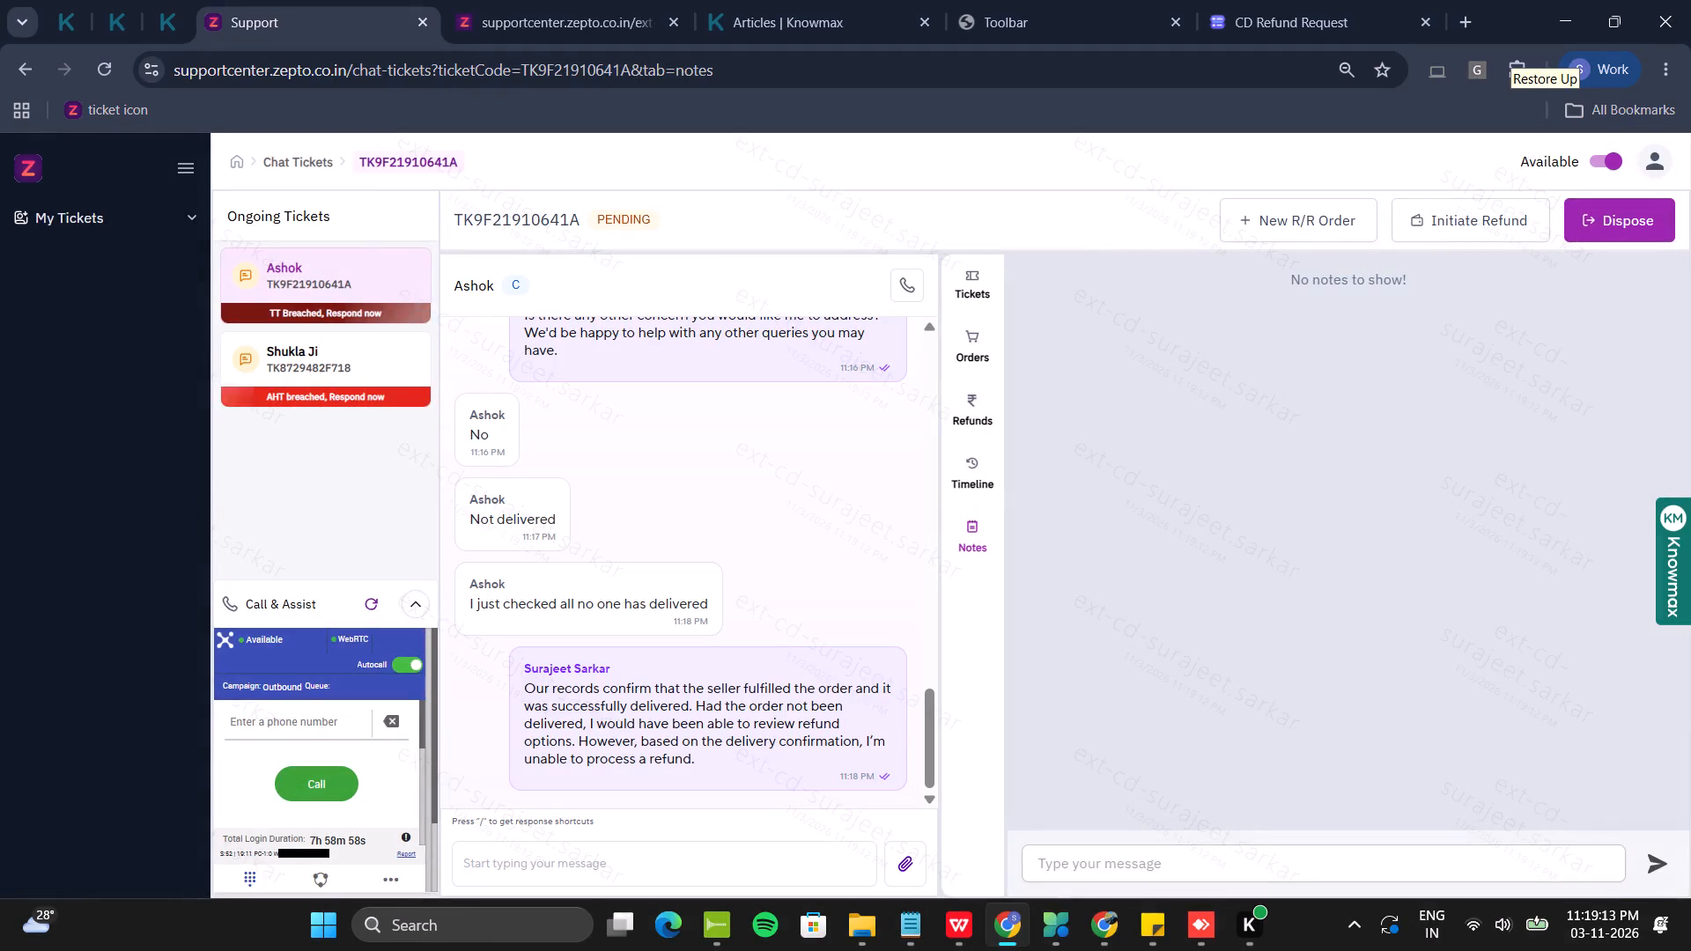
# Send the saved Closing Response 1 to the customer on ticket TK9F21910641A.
pyautogui.click(572, 866)
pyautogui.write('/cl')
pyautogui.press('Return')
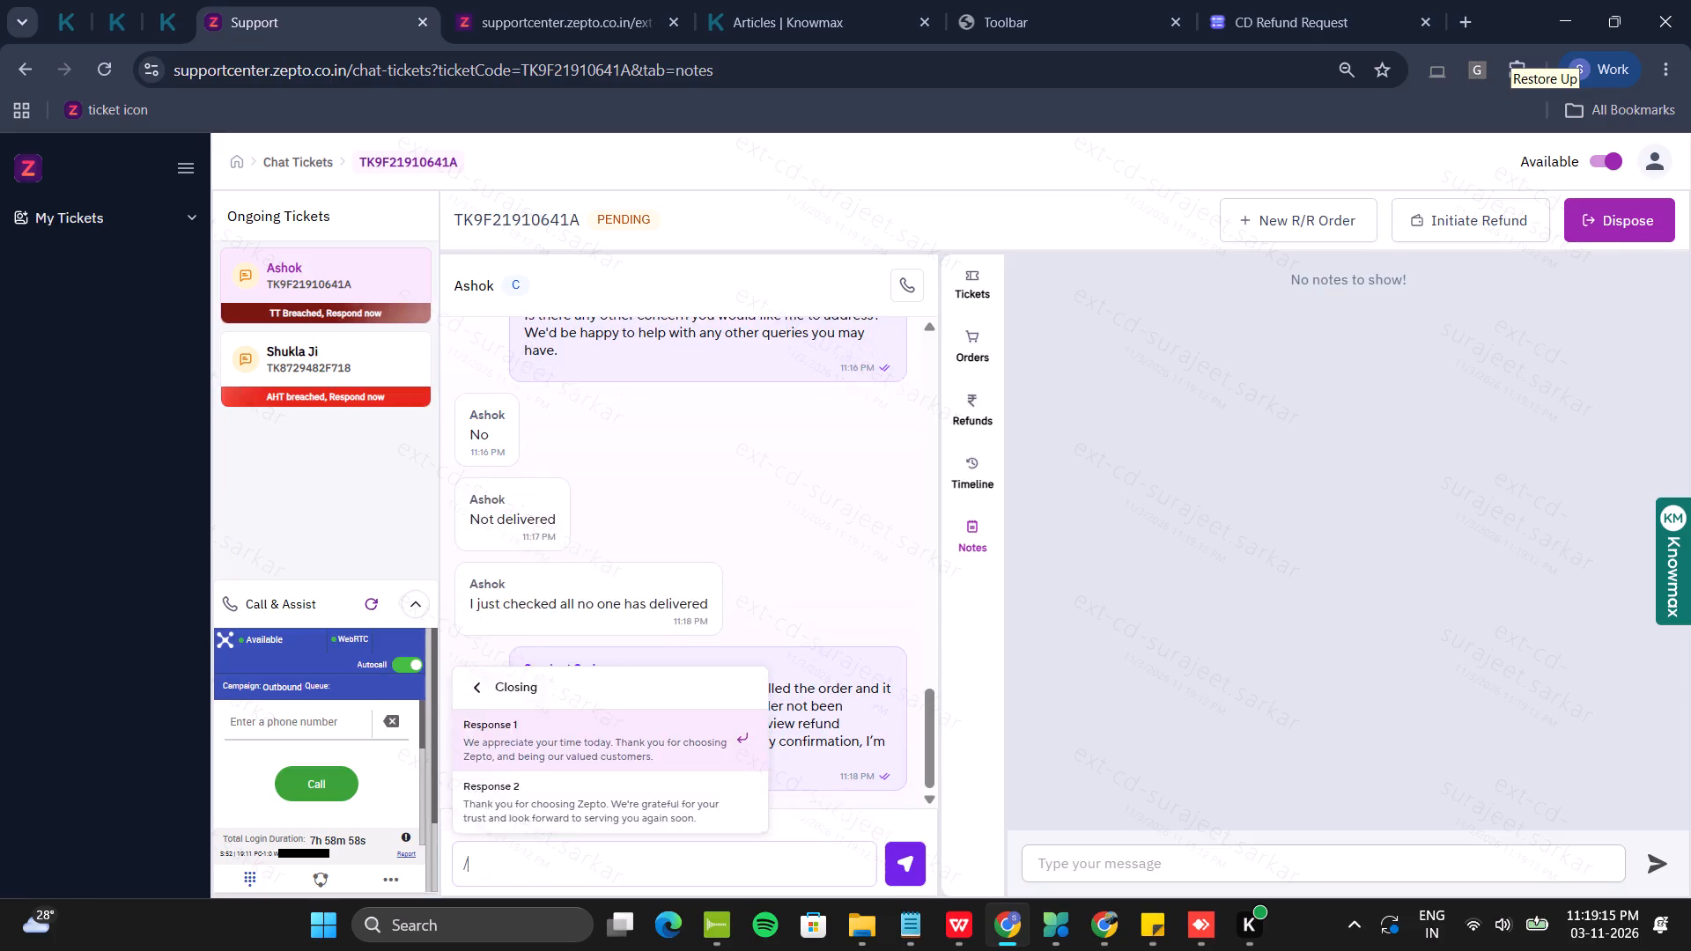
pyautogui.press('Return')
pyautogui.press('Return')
pyautogui.click(1620, 210)
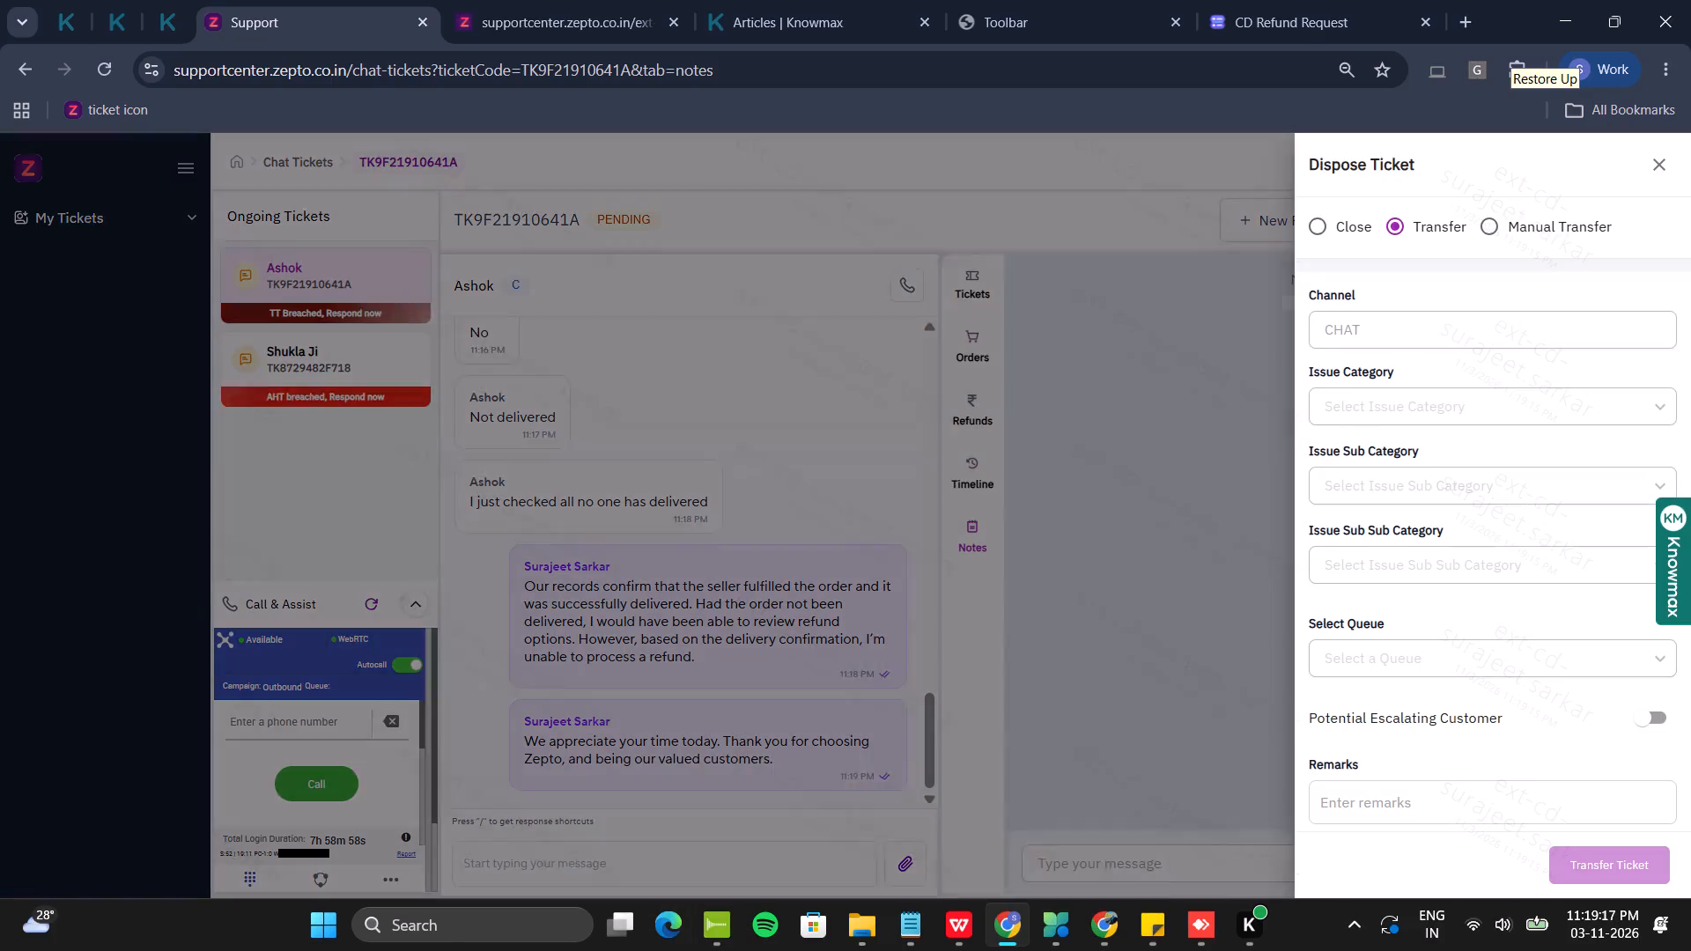
pyautogui.click(1335, 219)
pyautogui.click(1377, 656)
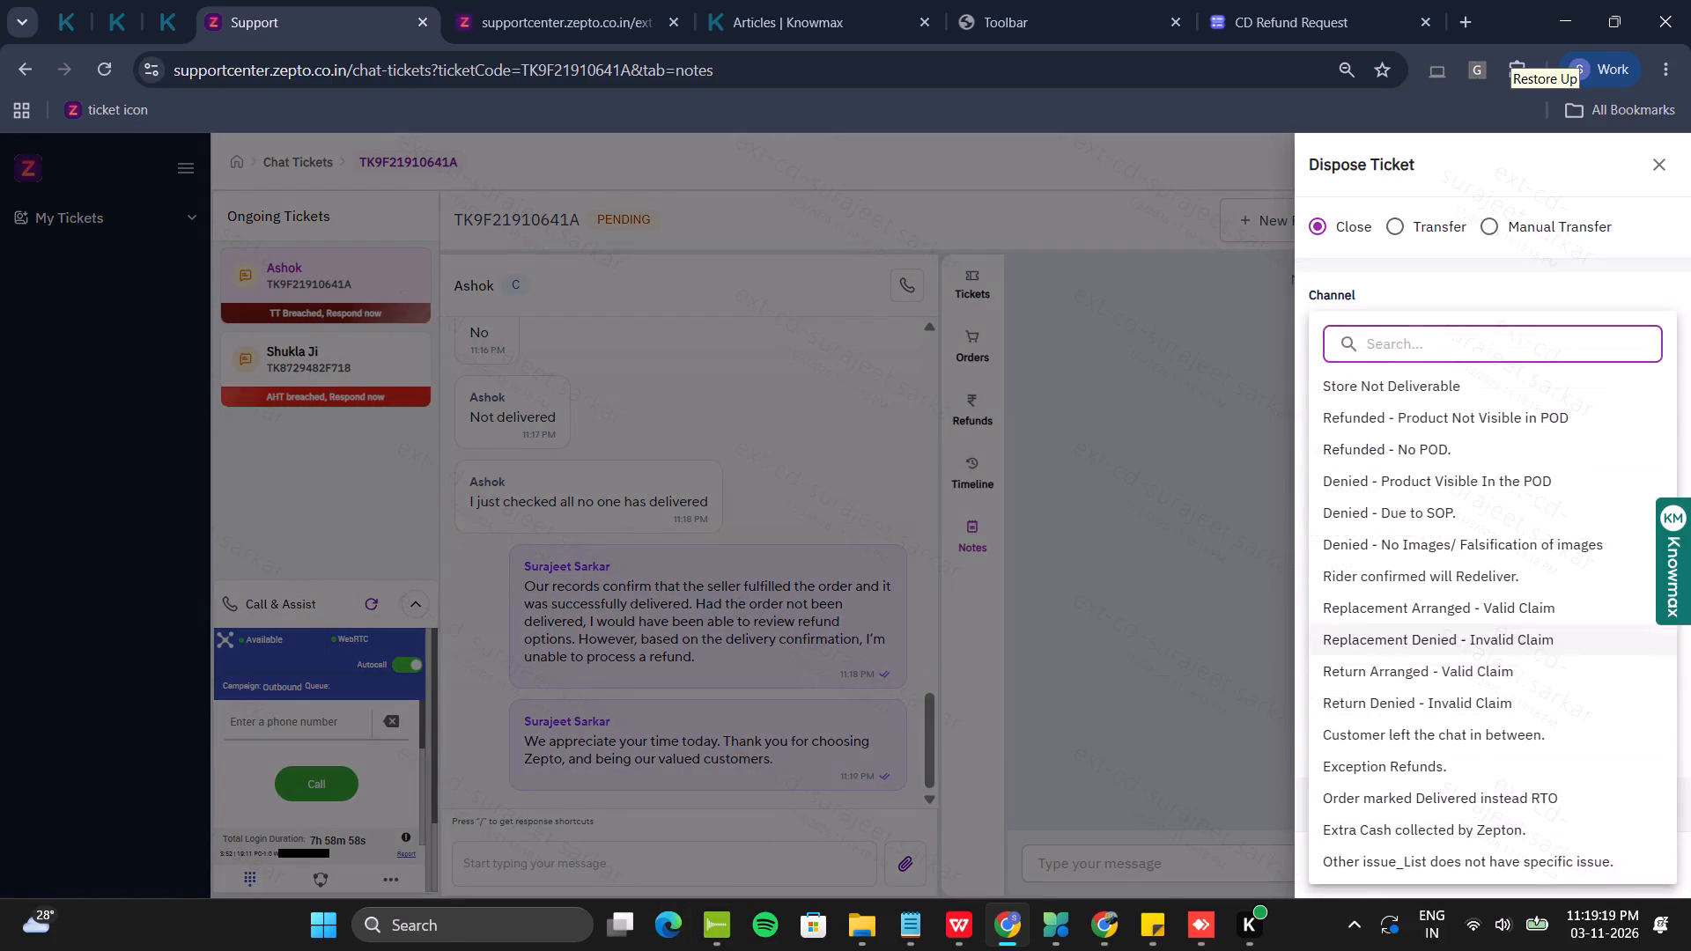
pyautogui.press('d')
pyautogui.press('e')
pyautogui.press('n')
pyautogui.click(1444, 764)
pyautogui.click(1619, 860)
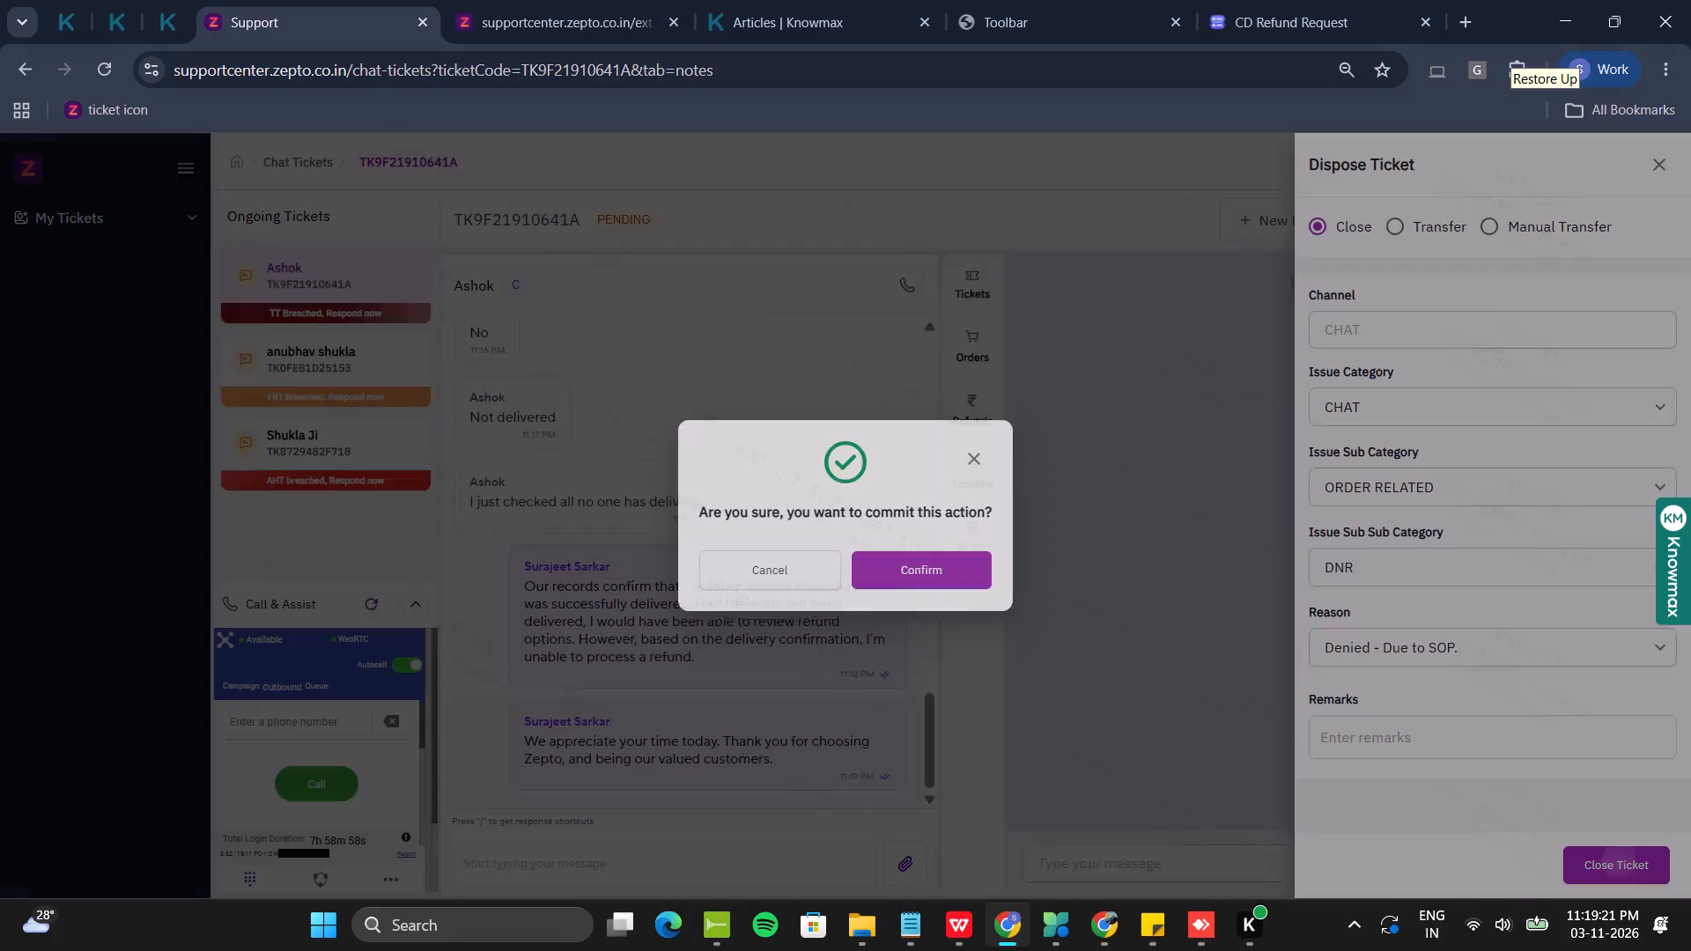
pyautogui.click(938, 577)
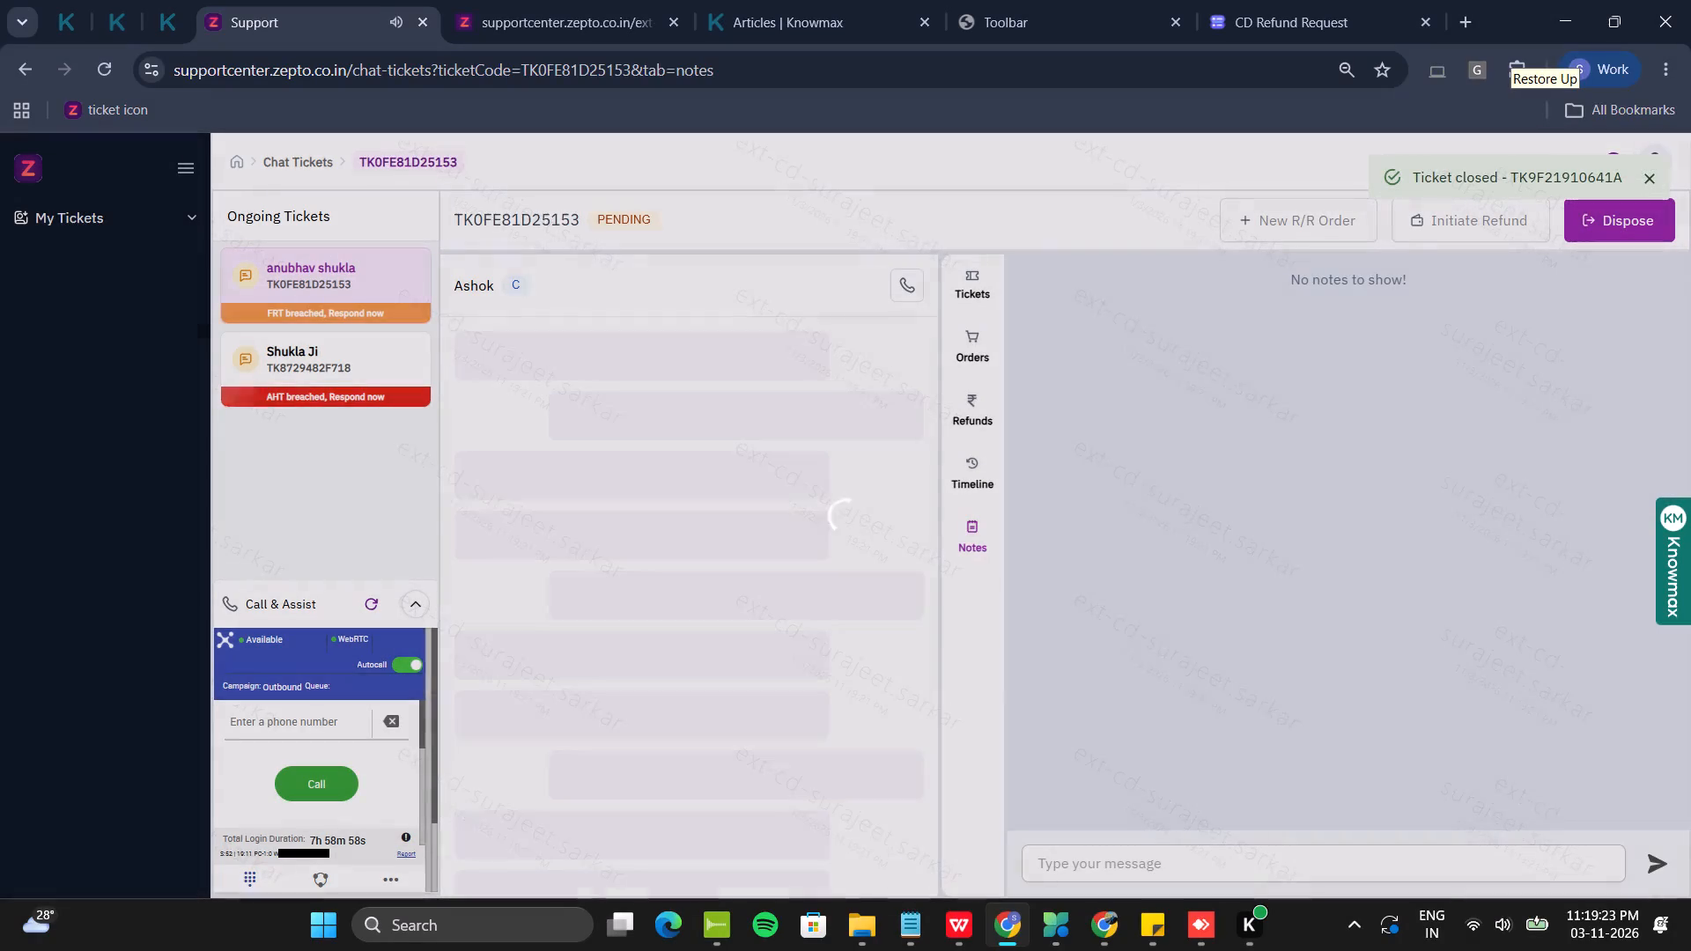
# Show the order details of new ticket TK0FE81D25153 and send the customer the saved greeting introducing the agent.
pyautogui.click(964, 344)
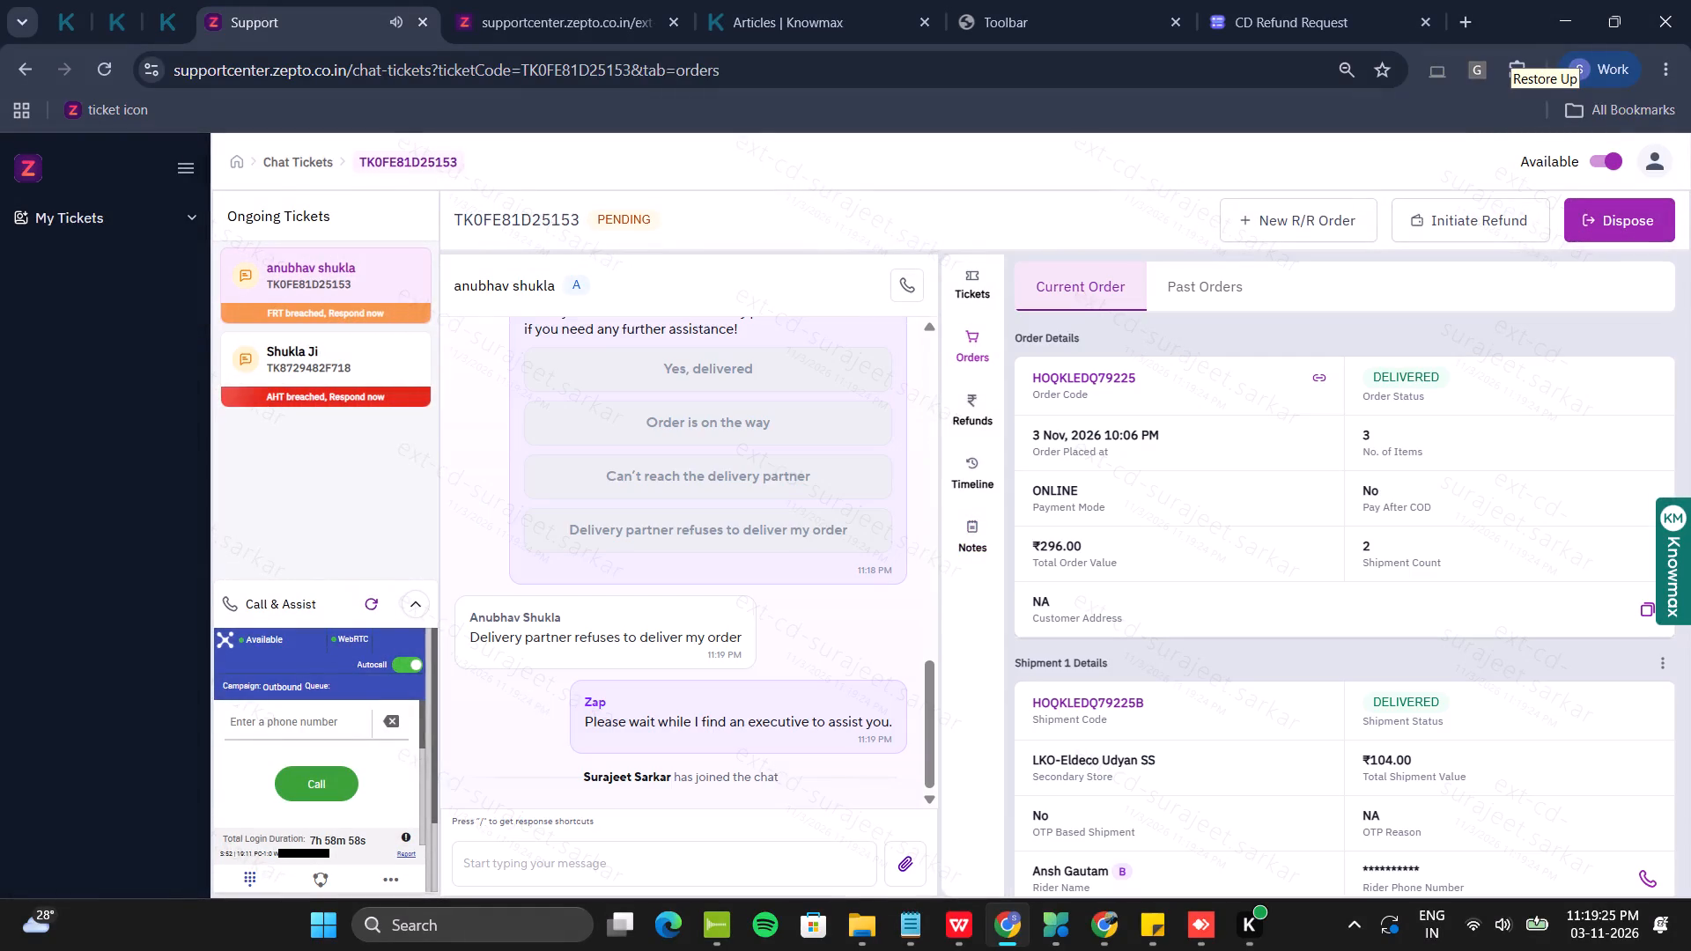
pyautogui.click(580, 852)
pyautogui.press('super+v')
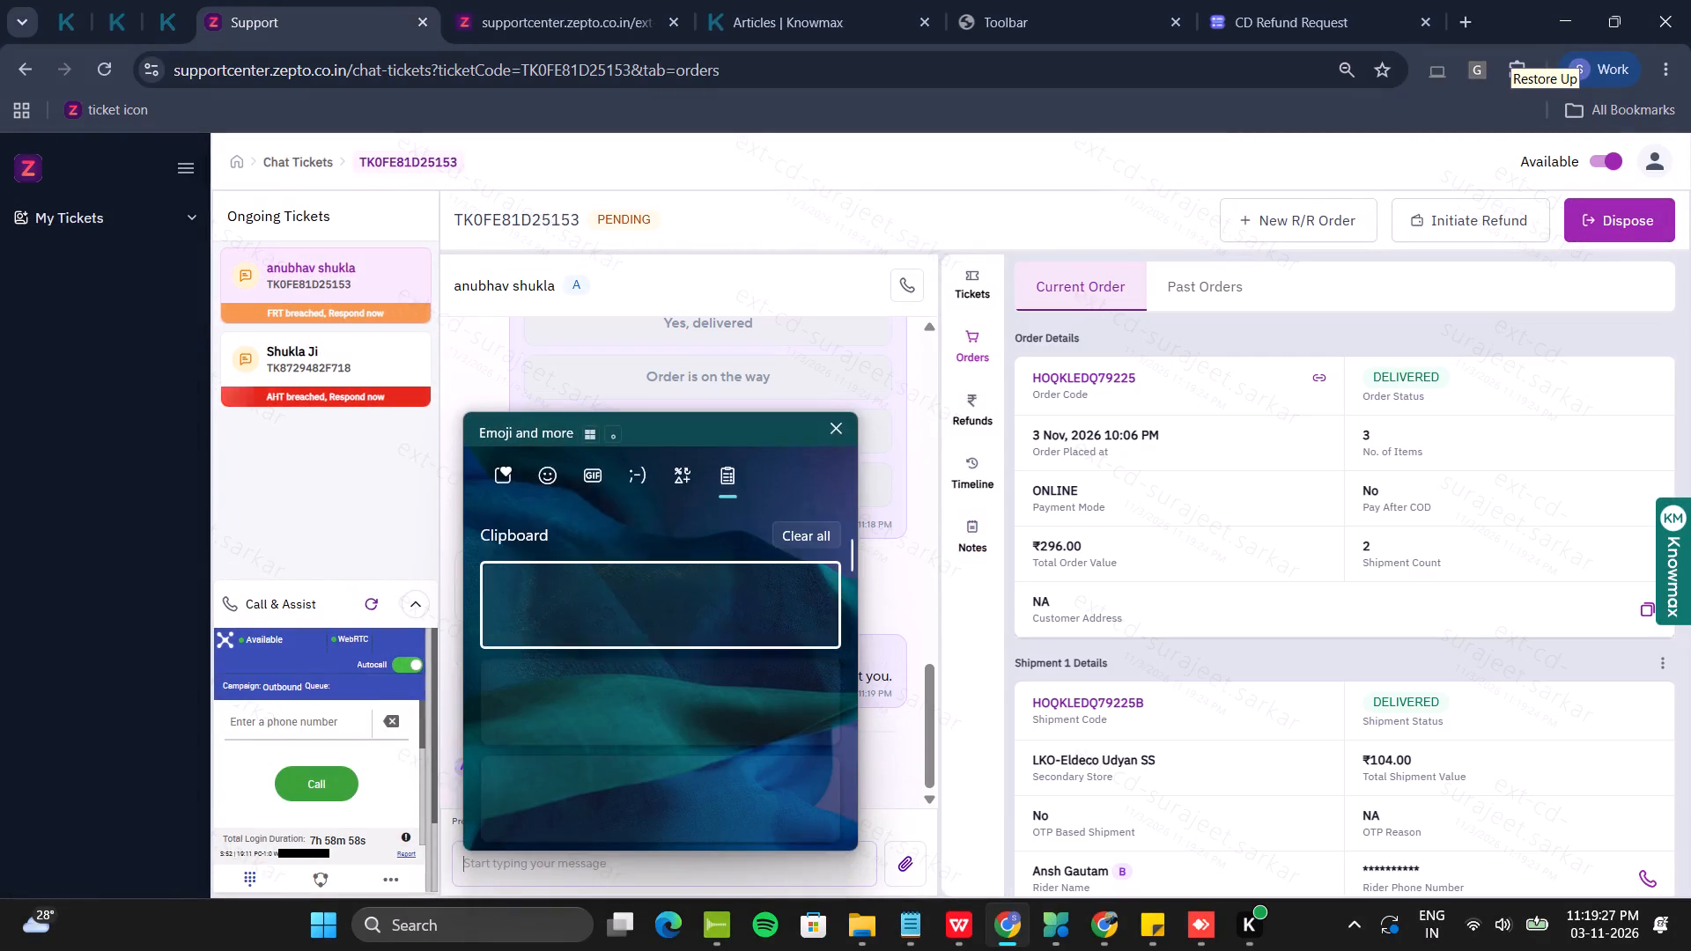
pyautogui.press('Left')
pyautogui.press('Return')
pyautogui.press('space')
pyautogui.hotkey('ctrl', 'v')
pyautogui.press('Return')
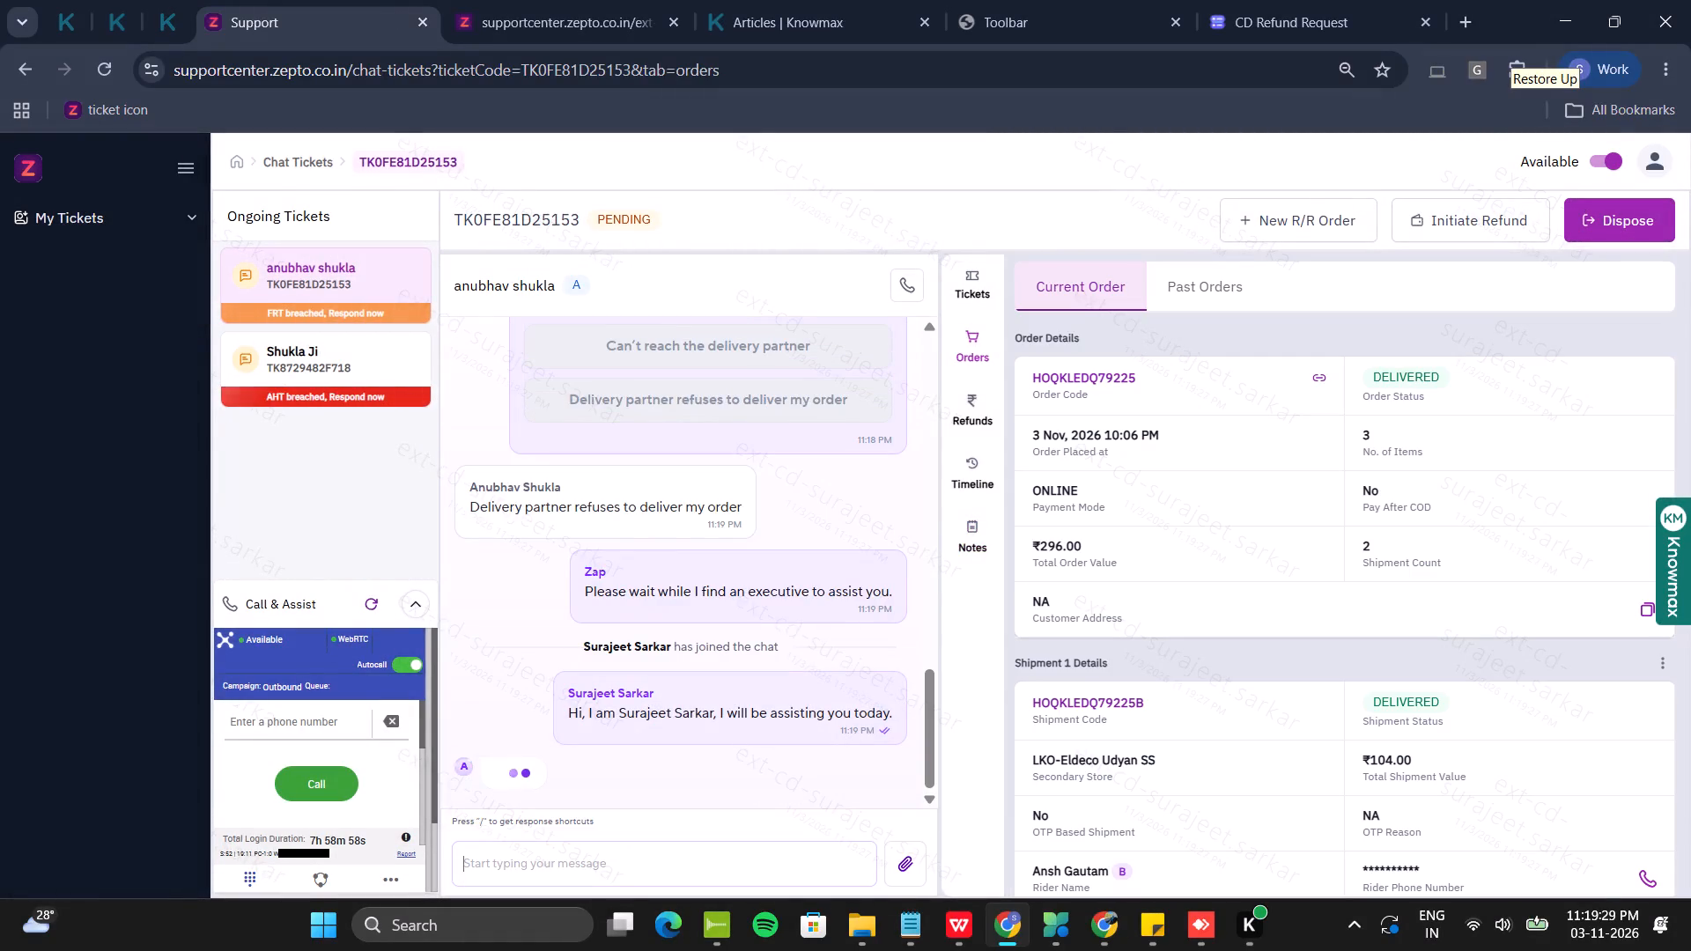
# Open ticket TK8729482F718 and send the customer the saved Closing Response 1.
pyautogui.click(284, 355)
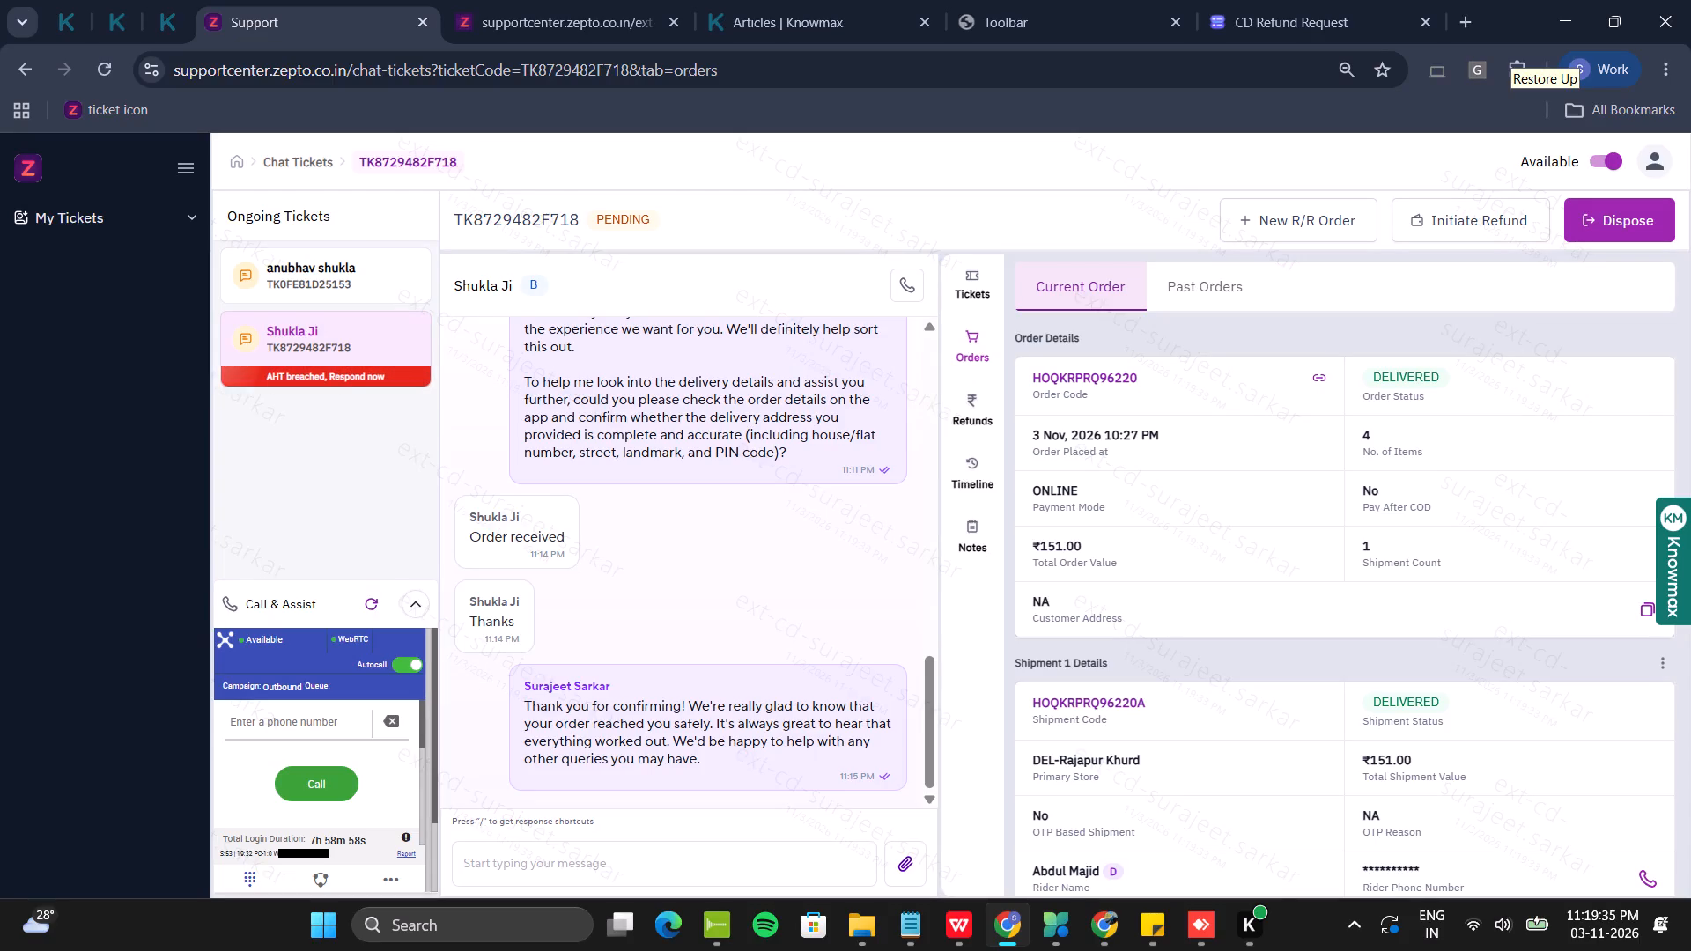
pyautogui.click(506, 871)
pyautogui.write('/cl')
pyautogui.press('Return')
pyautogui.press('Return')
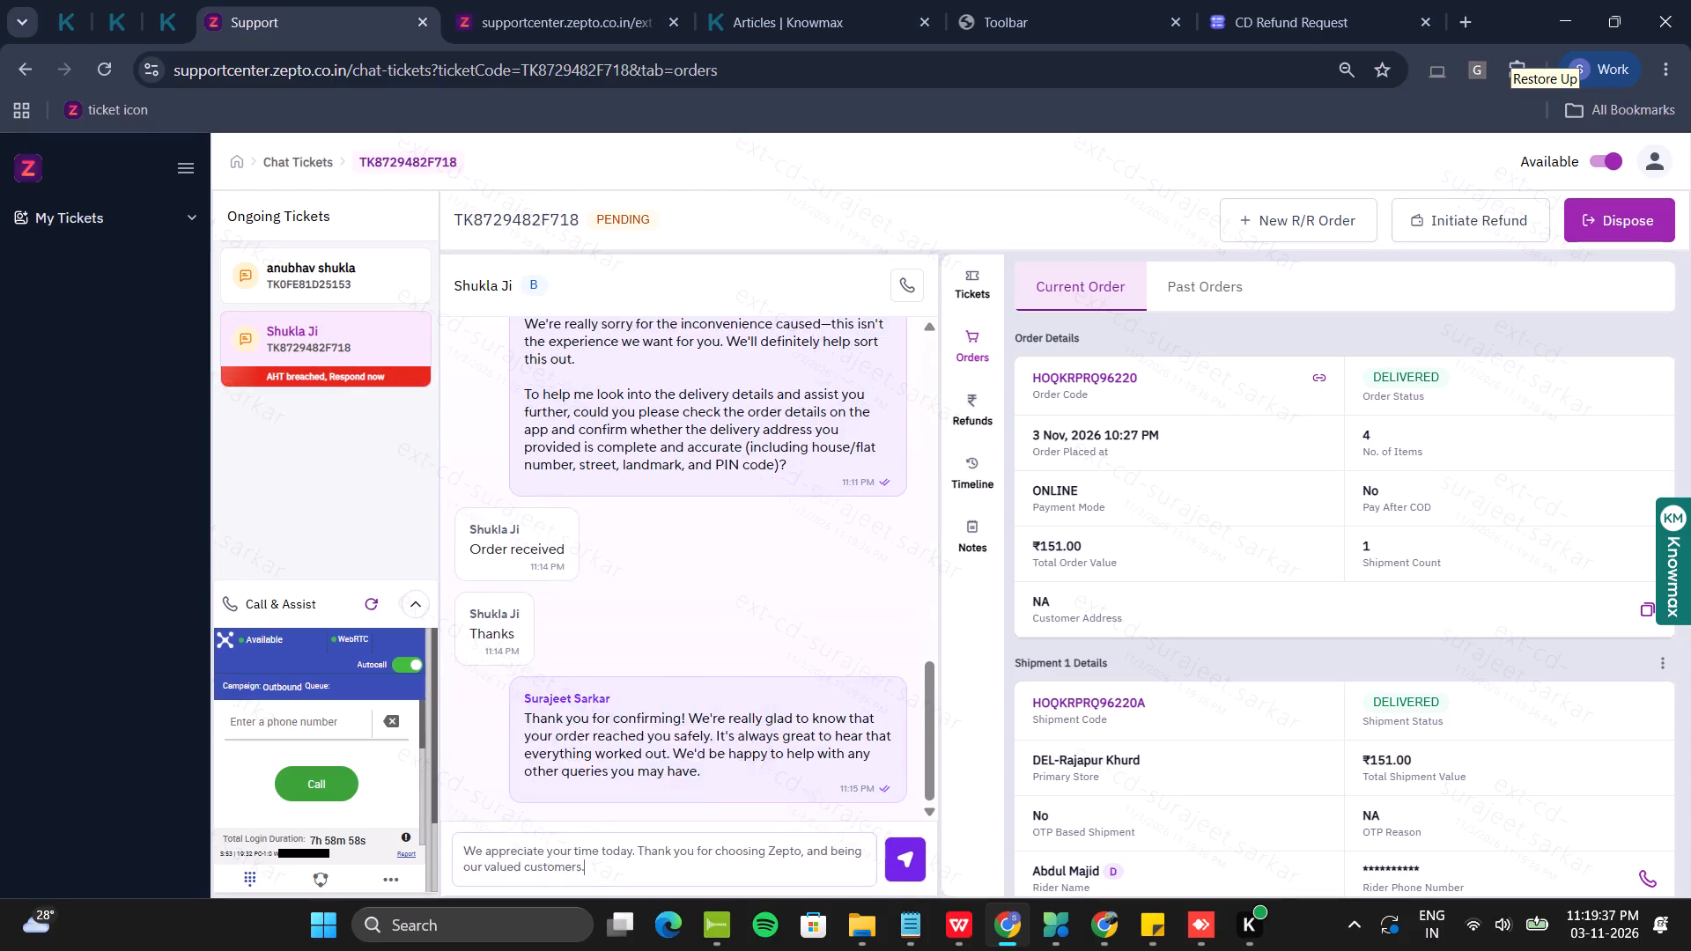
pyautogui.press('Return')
pyautogui.click(1606, 252)
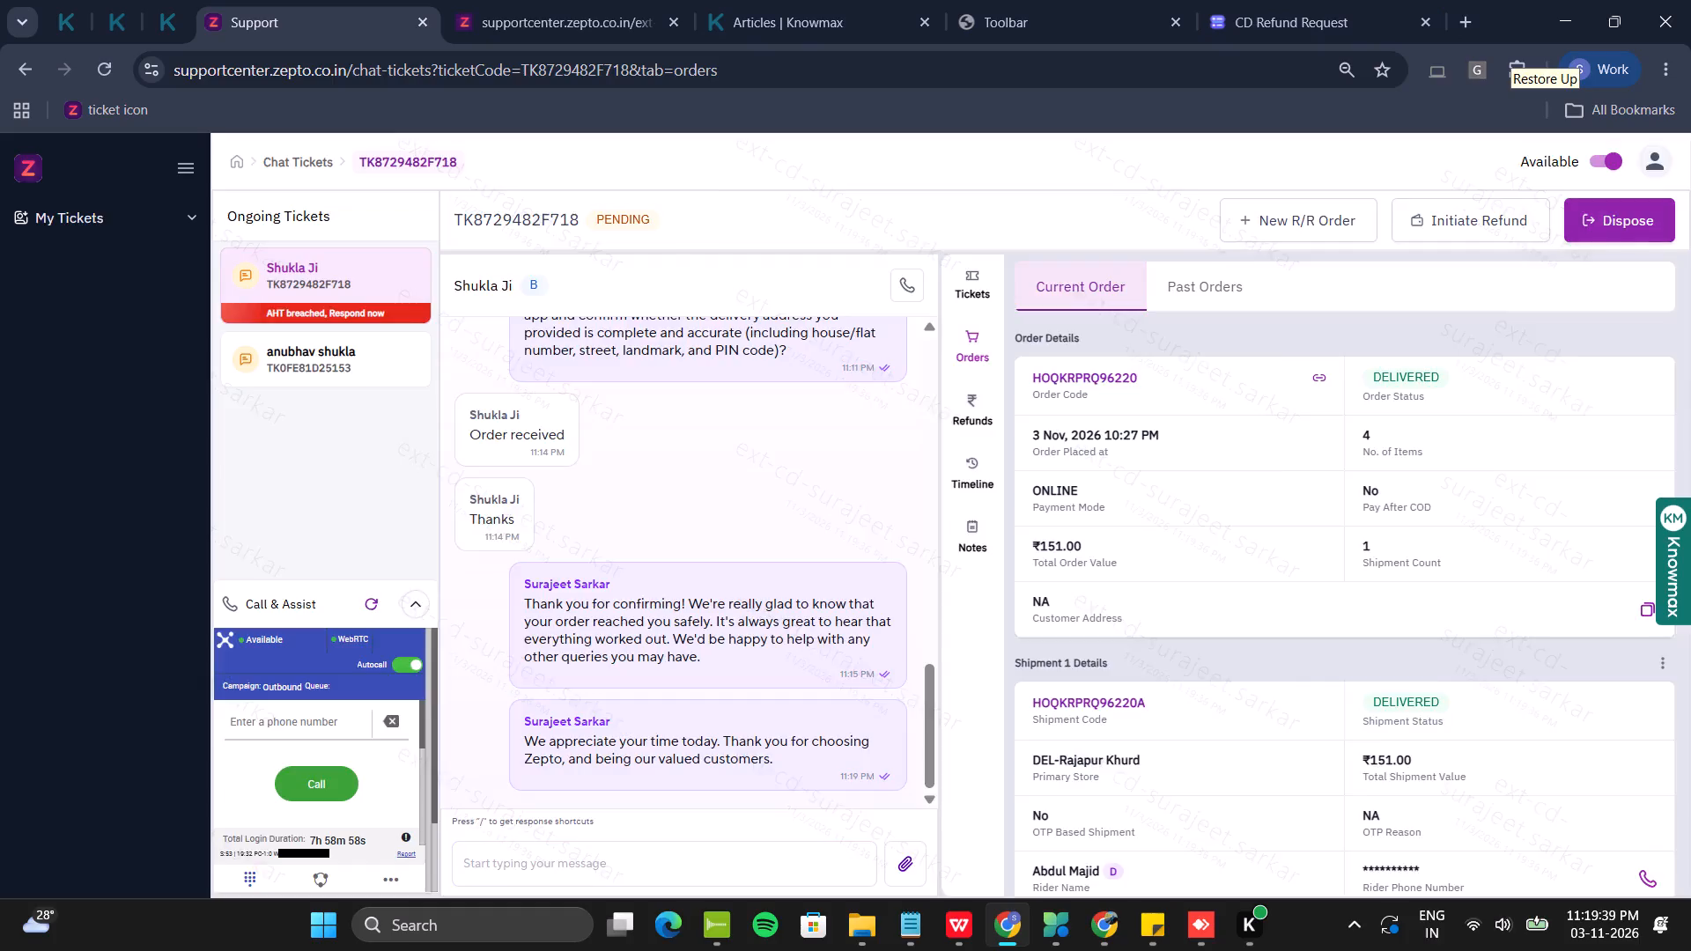
pyautogui.click(1606, 235)
pyautogui.click(1334, 231)
pyautogui.click(1426, 649)
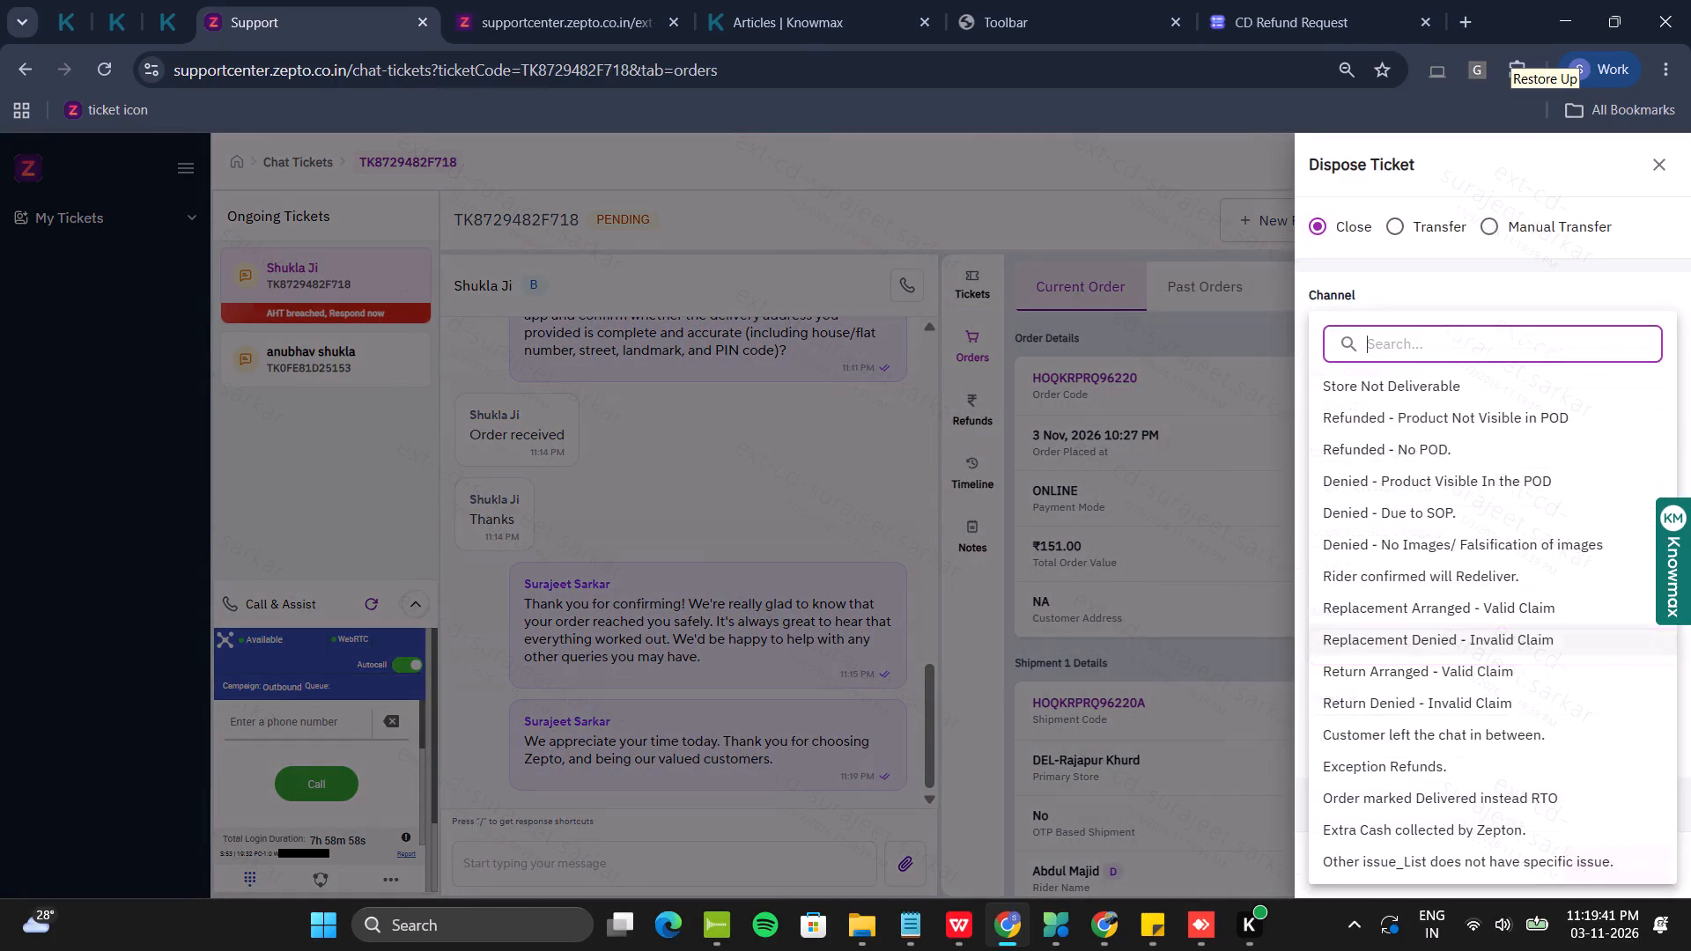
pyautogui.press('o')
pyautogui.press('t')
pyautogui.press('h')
pyautogui.click(1462, 732)
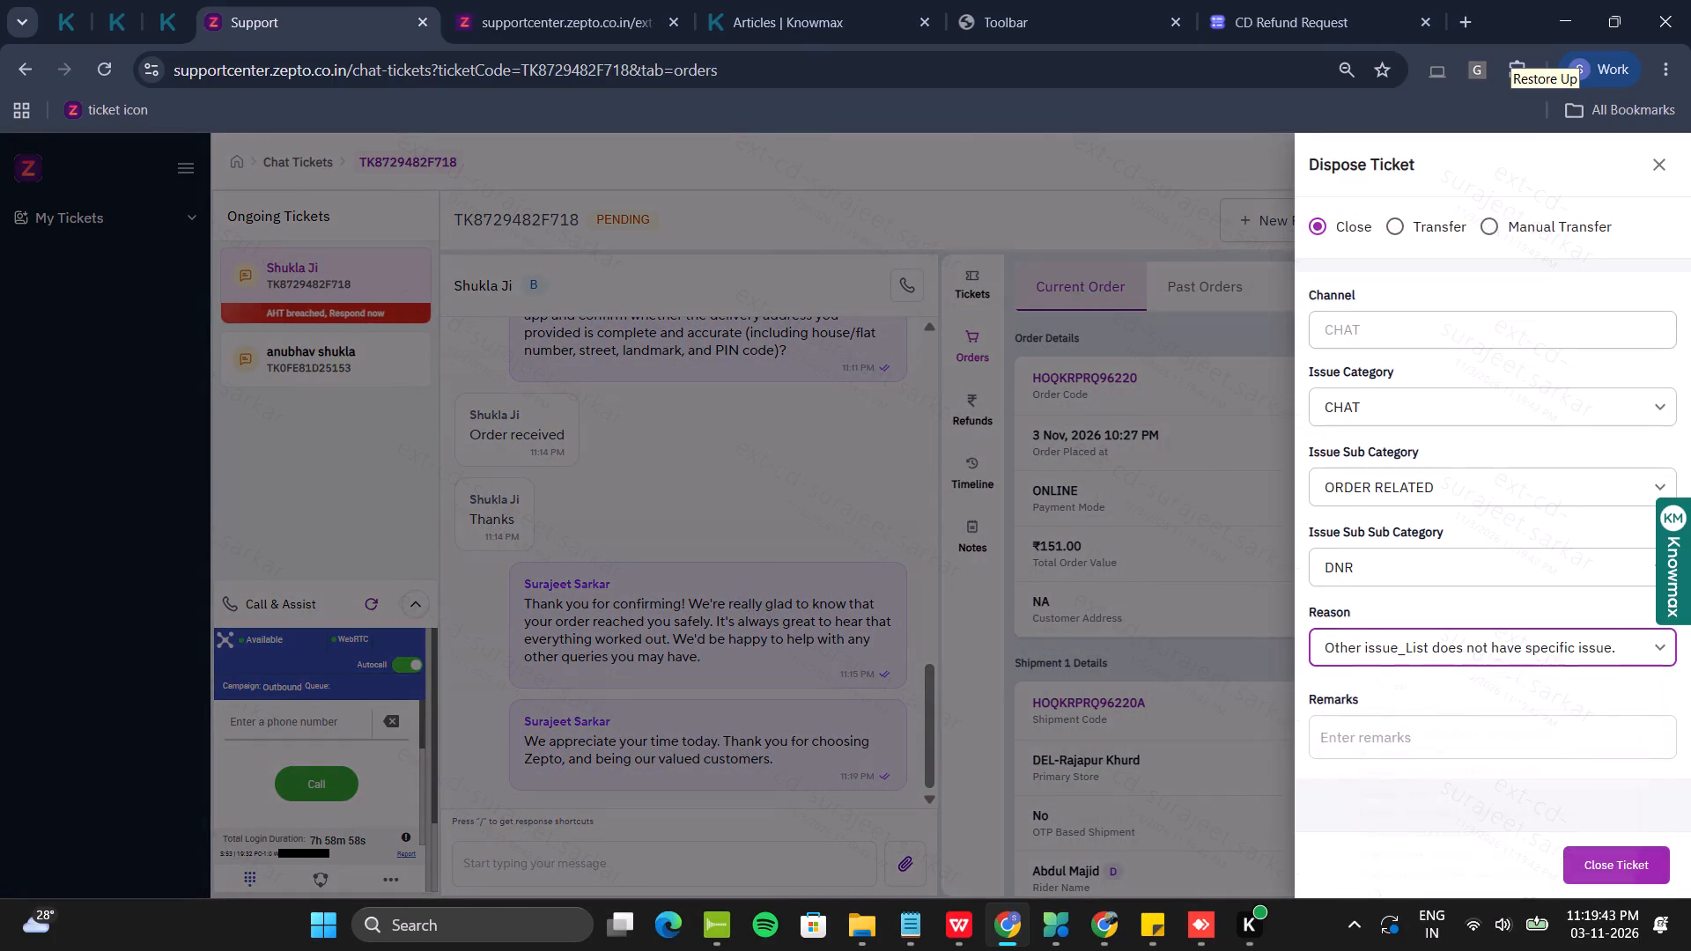
pyautogui.click(1621, 866)
pyautogui.click(947, 570)
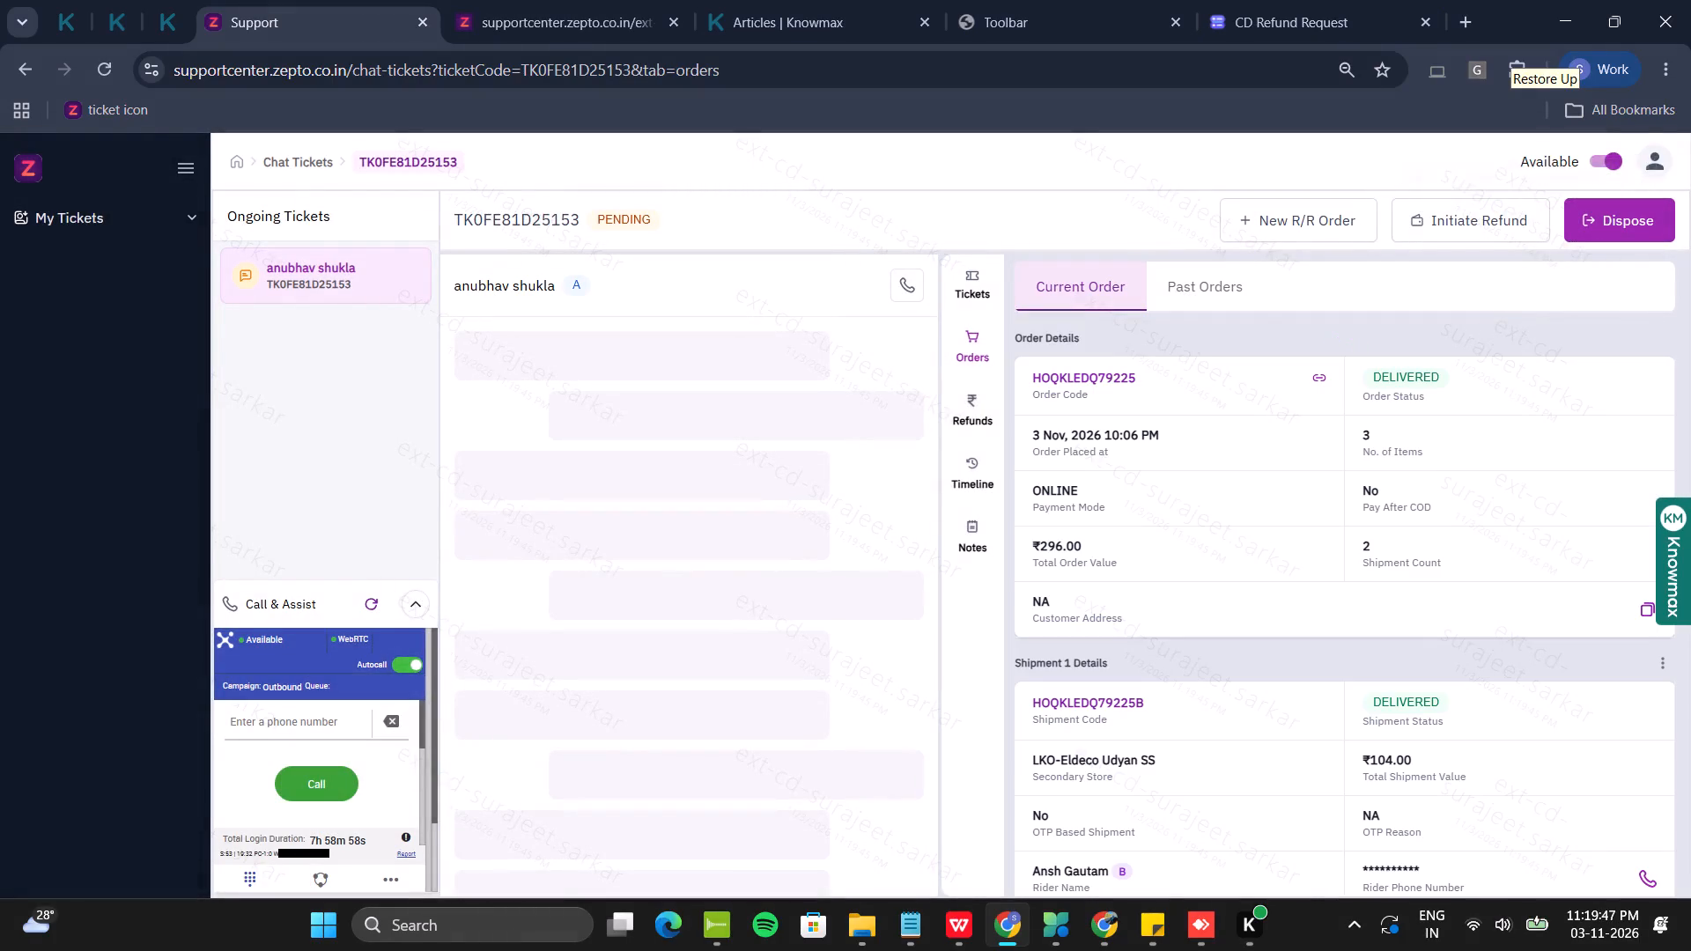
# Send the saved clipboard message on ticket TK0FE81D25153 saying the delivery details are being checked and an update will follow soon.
pyautogui.click(710, 841)
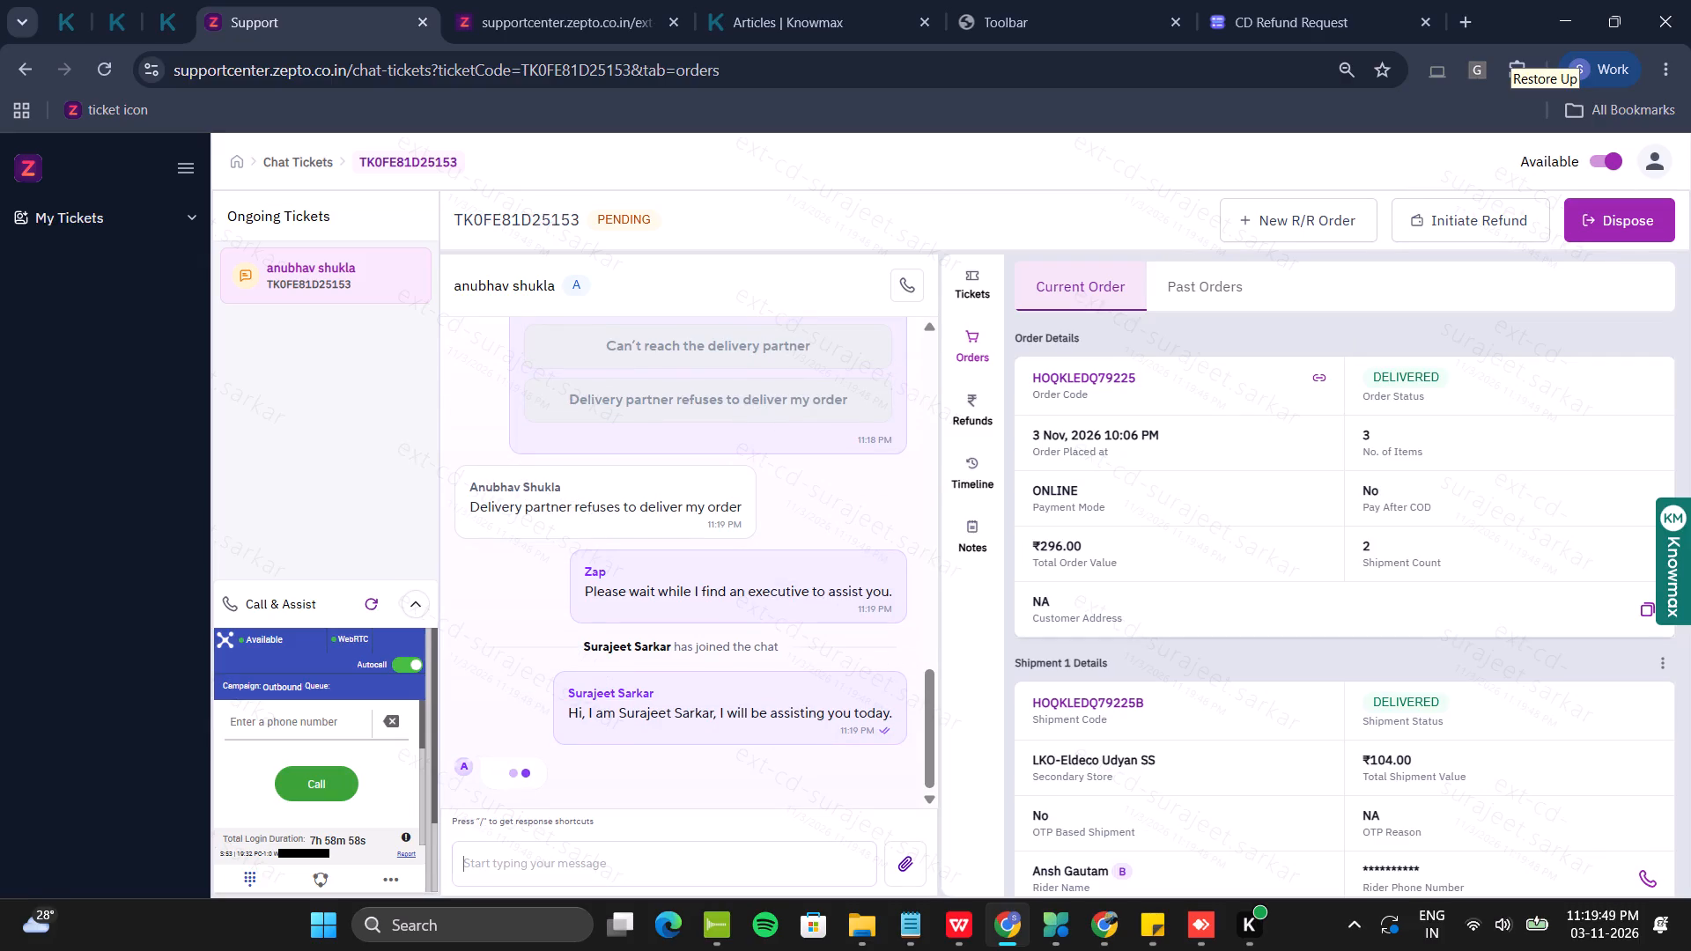
pyautogui.press('super+v')
pyautogui.press('Left')
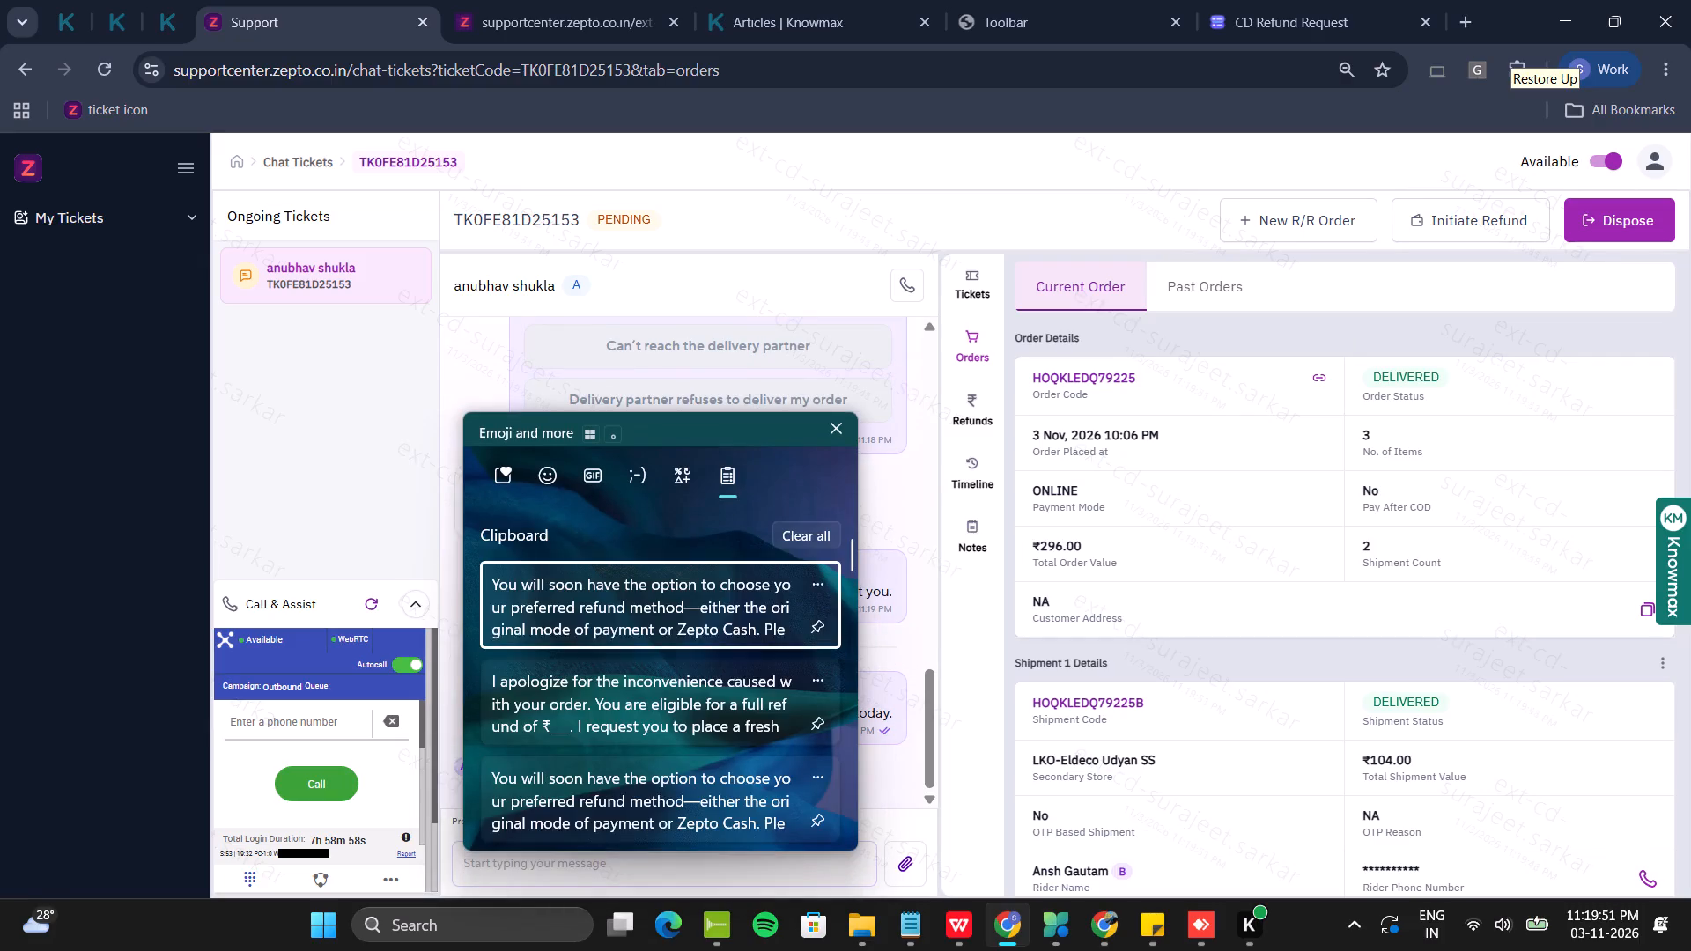
pyautogui.press('Left')
pyautogui.press('Return')
pyautogui.hotkey('ctrl', 'v')
pyautogui.hotkey('ctrl', 'space')
pyautogui.press('Return')
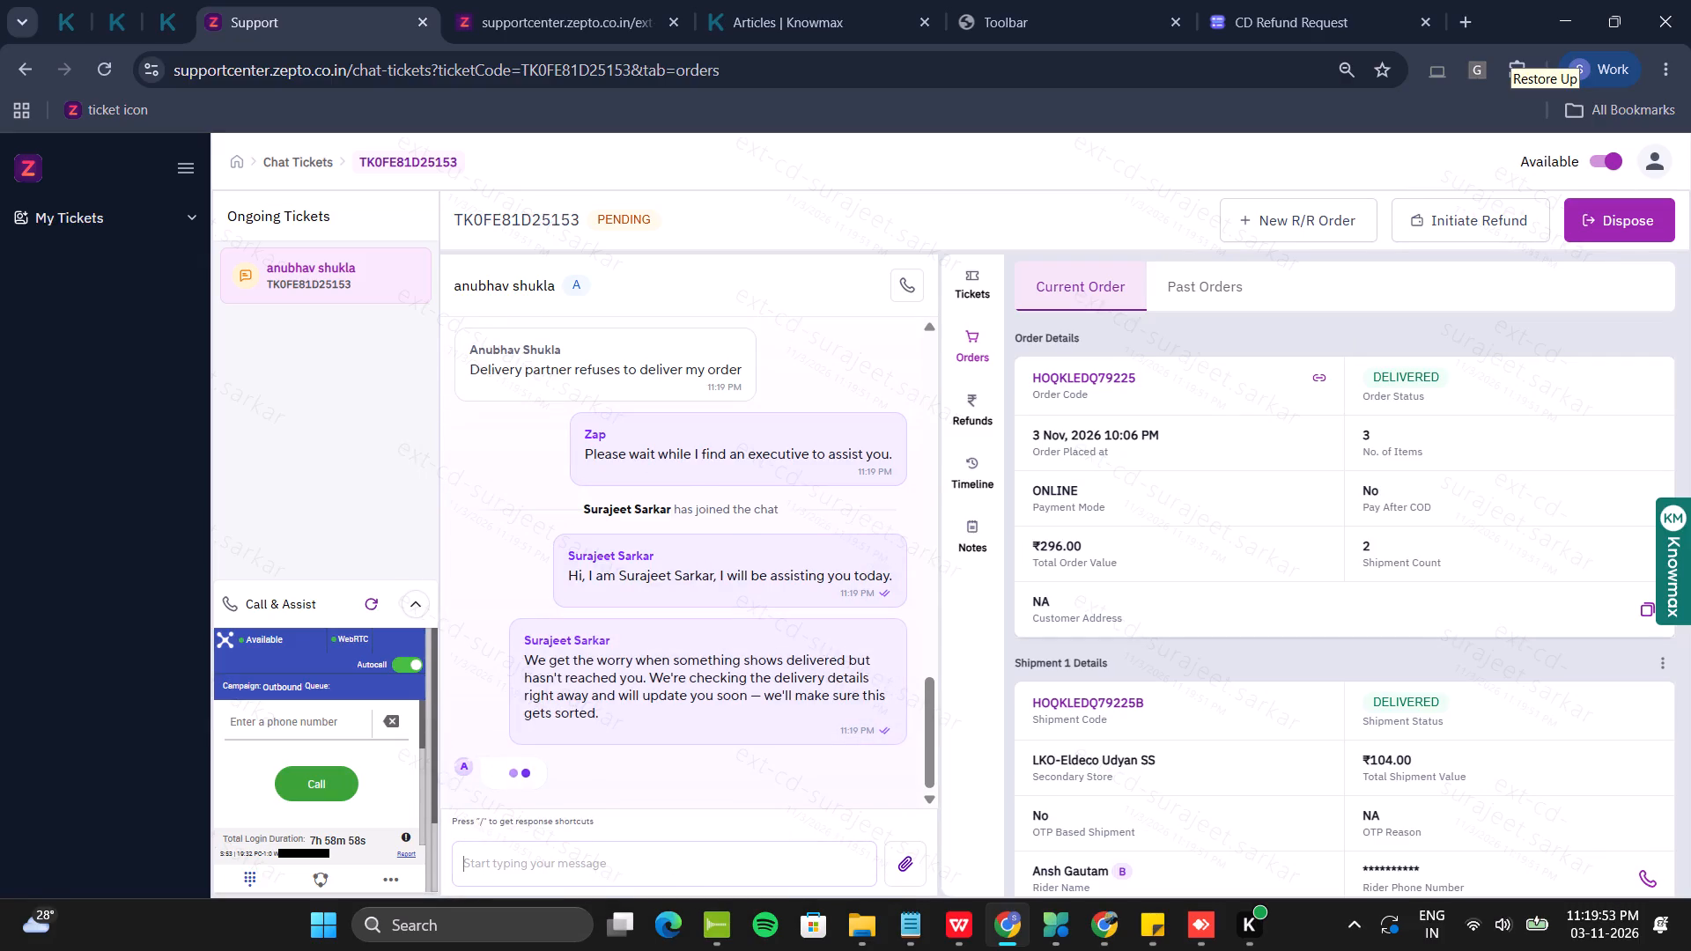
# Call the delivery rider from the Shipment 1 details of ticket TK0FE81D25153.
pyautogui.scroll(-2, 1403, 700)
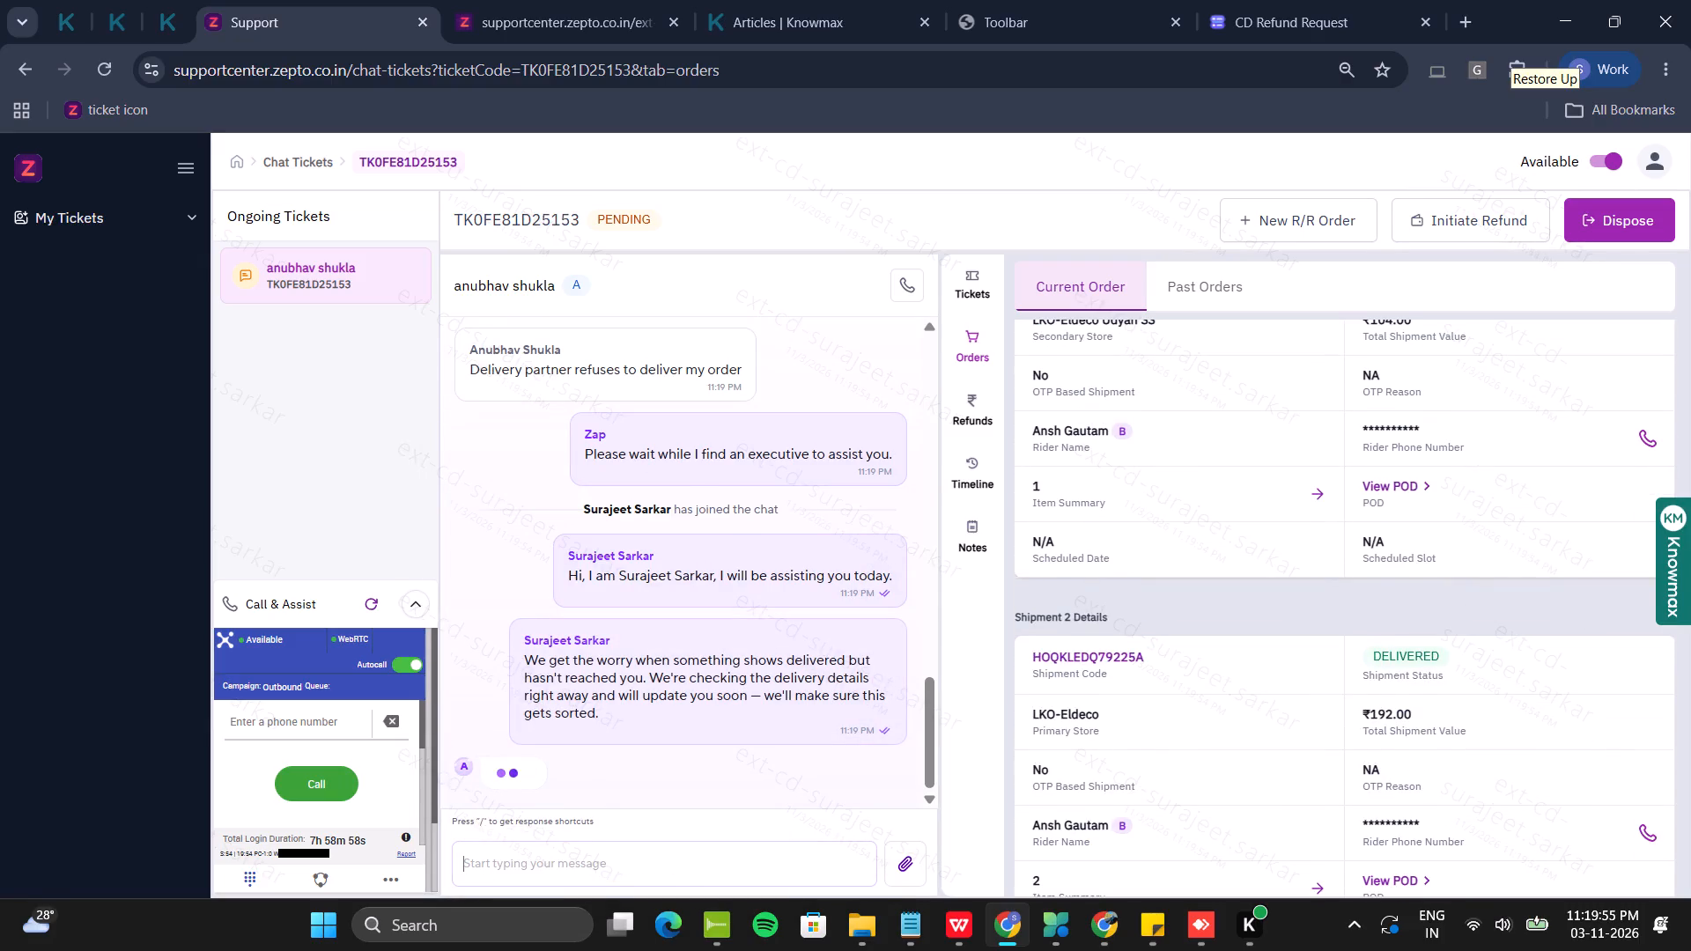
pyautogui.click(1651, 441)
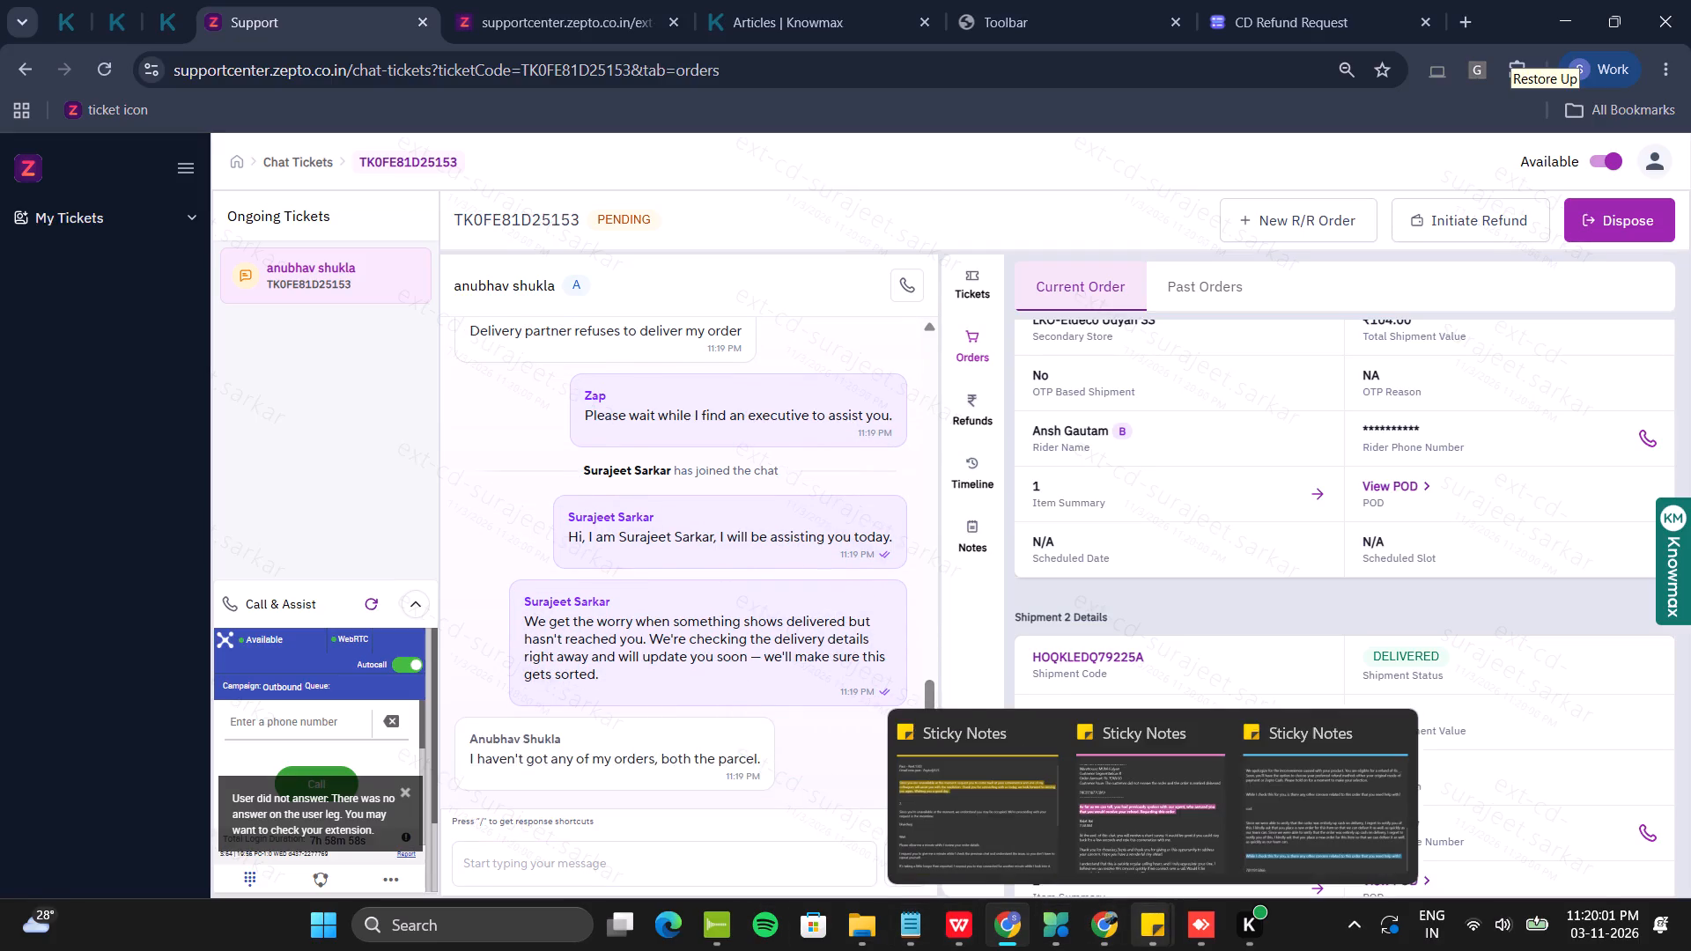
pyautogui.click(698, 864)
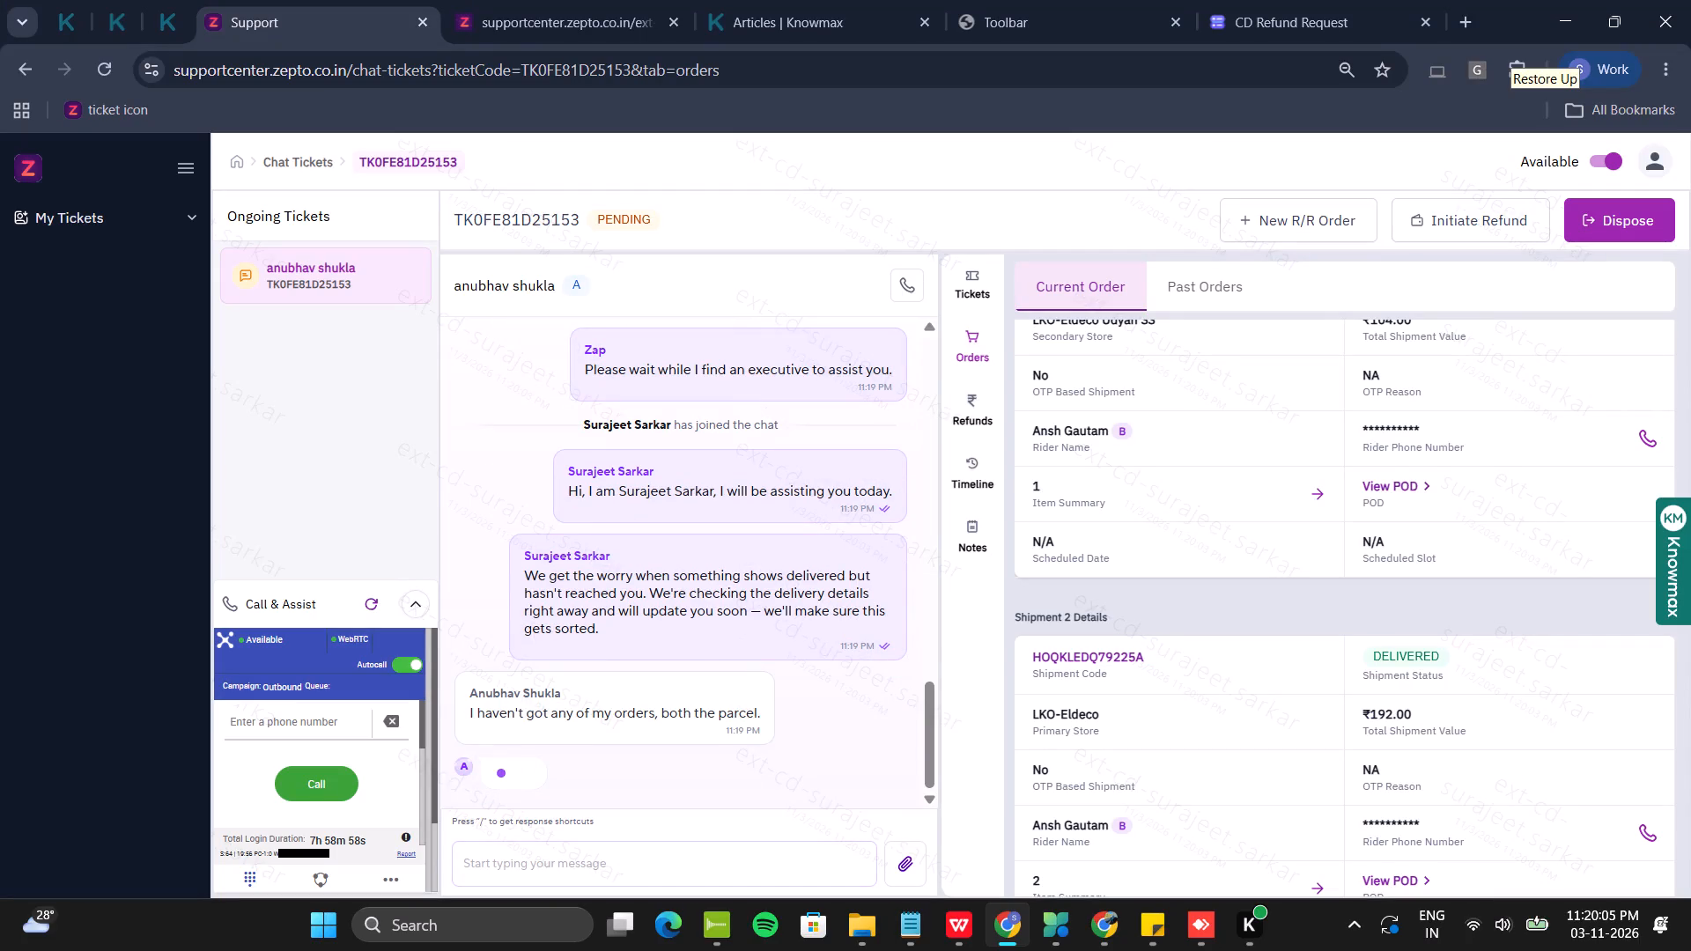
pyautogui.click(695, 863)
pyautogui.press('super+v')
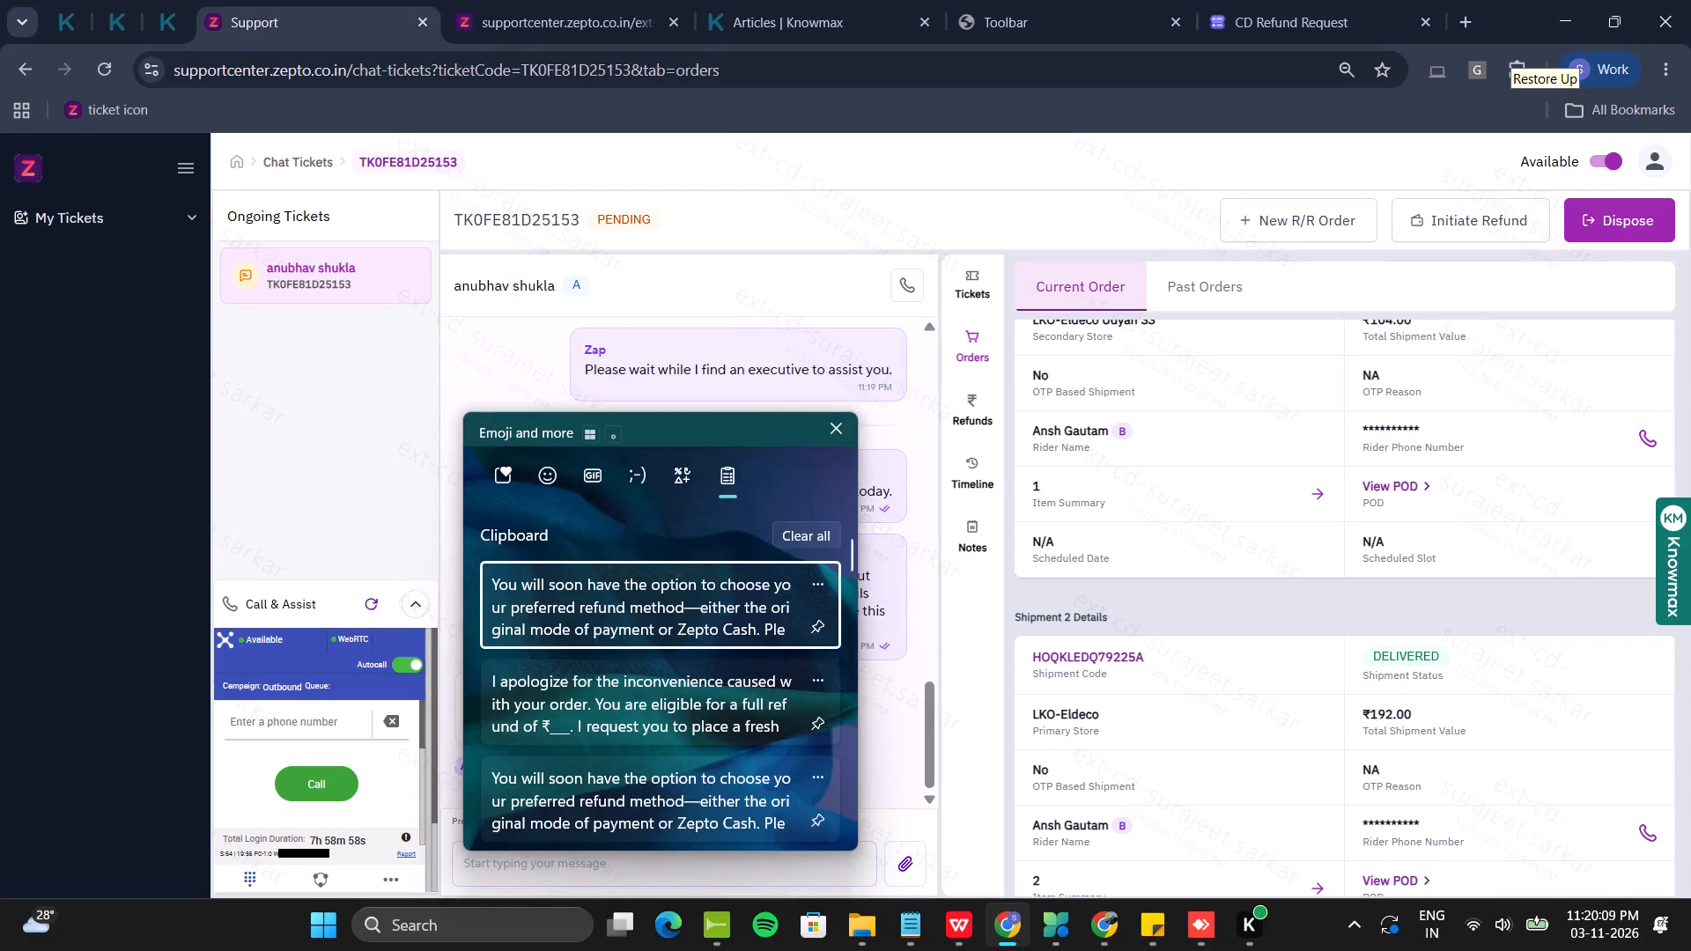
pyautogui.press('Left')
pyautogui.press('Left')
pyautogui.press('Left')
pyautogui.press('Return')
pyautogui.hotkey('ctrl', 'v')
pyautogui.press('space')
pyautogui.press('Return')
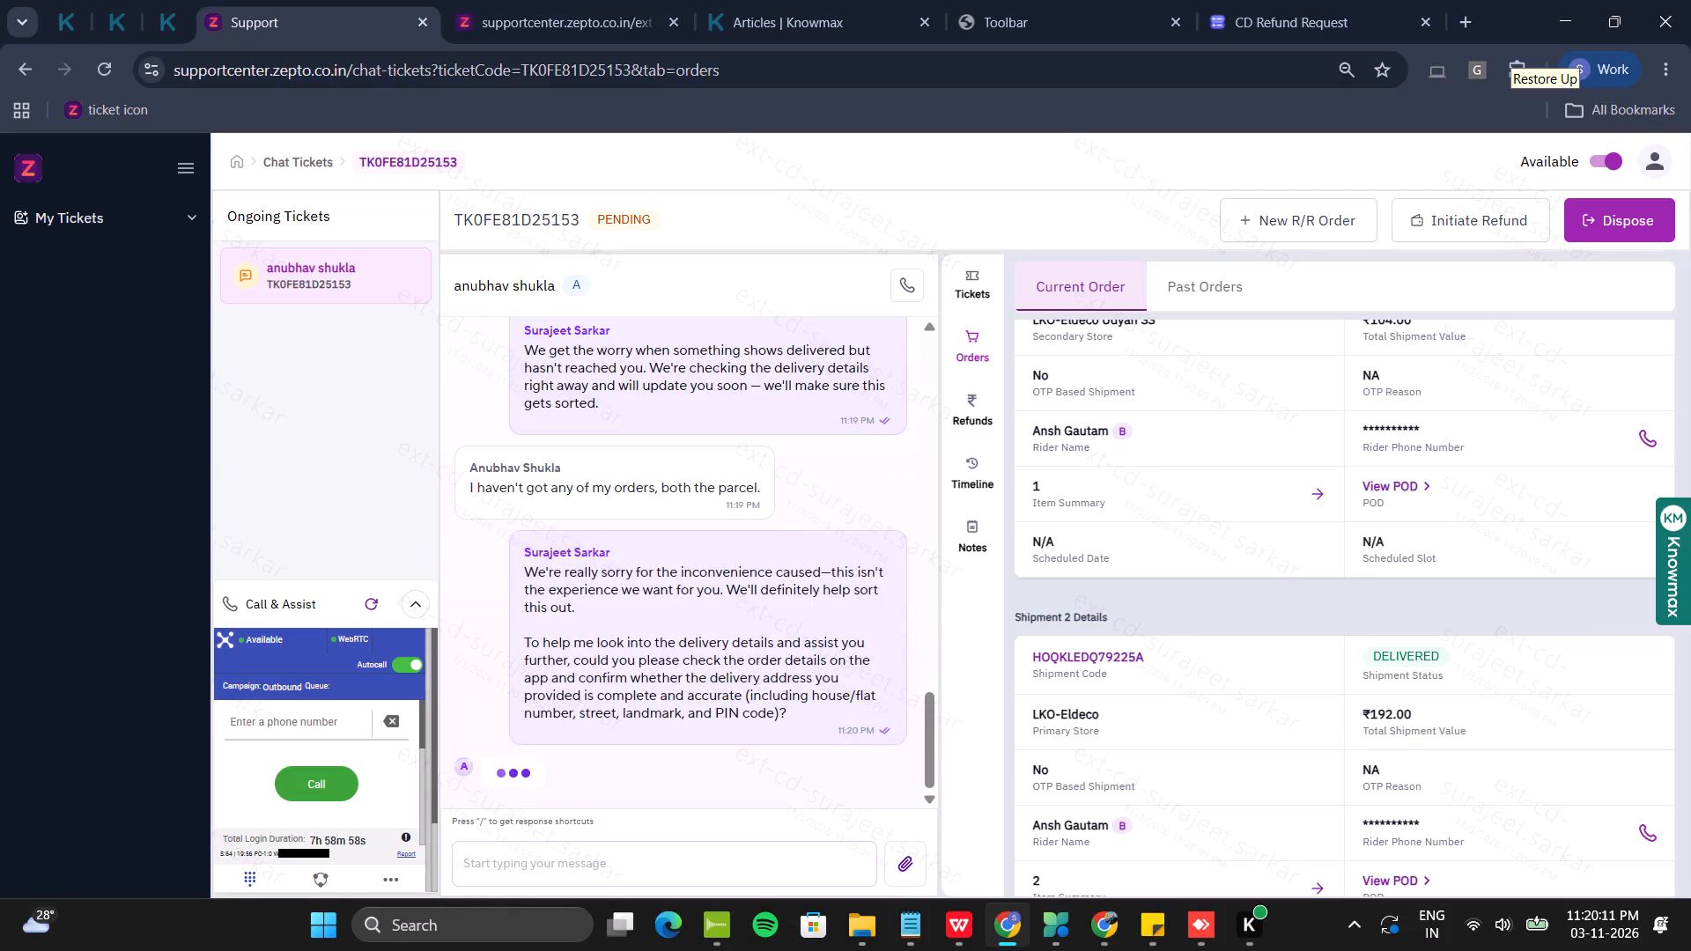
pyautogui.scroll(-1, 1400, 695)
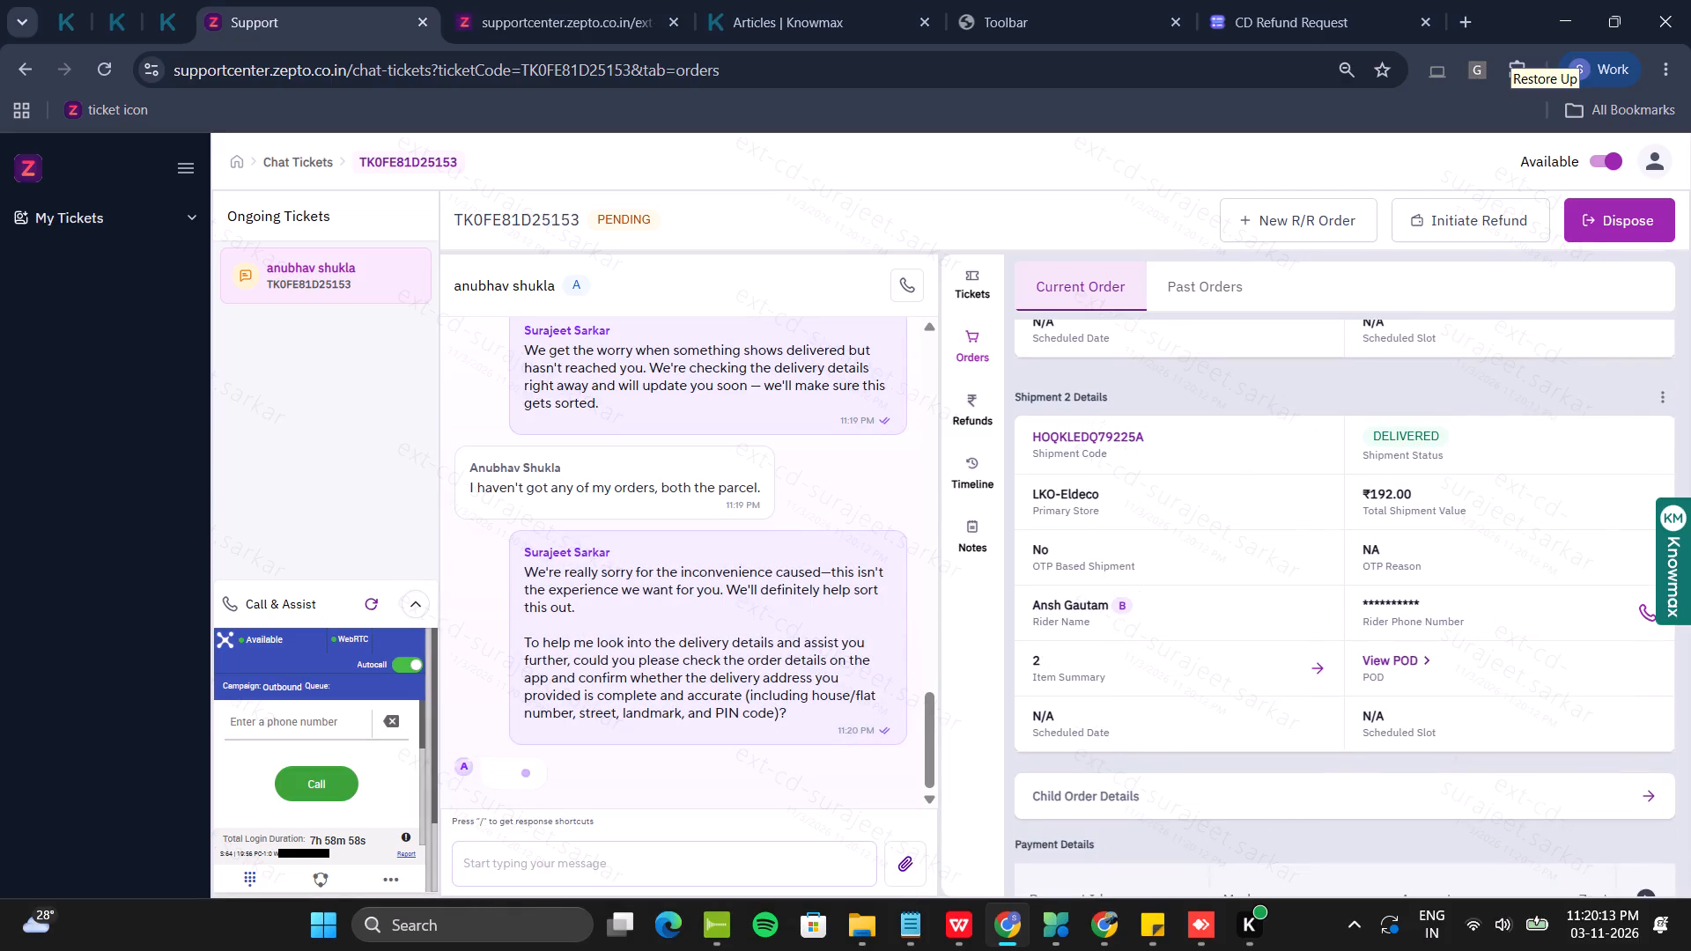
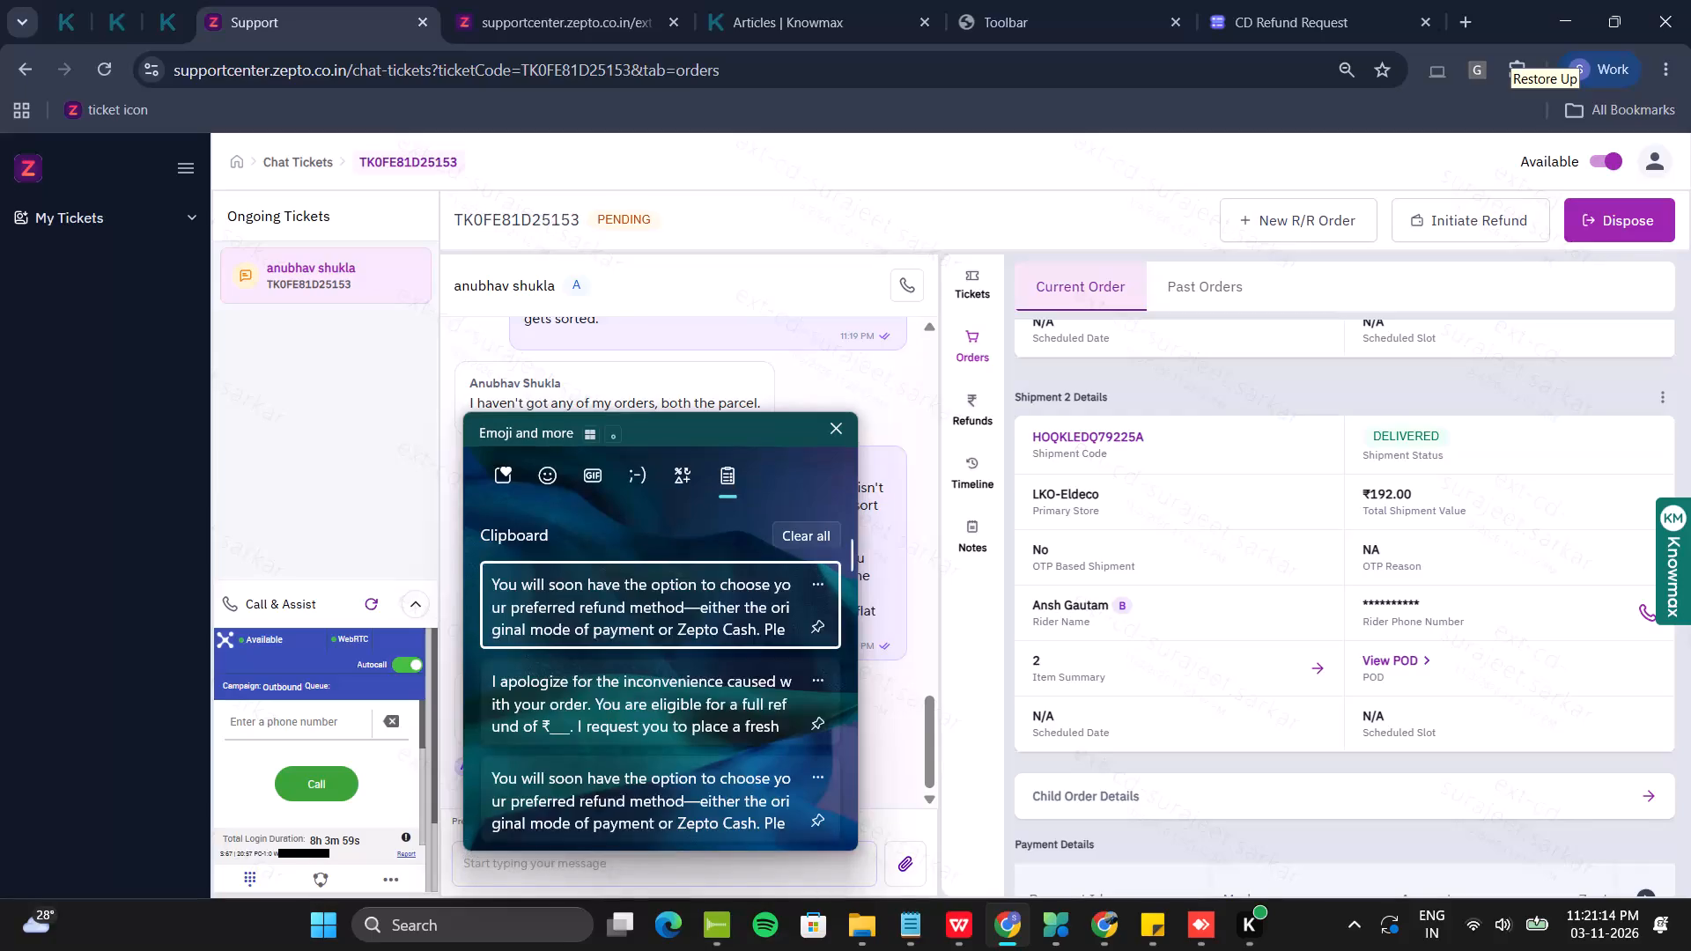
pyautogui.press('Left')
pyautogui.press('Left')
pyautogui.press('Left')
pyautogui.press('Left')
pyautogui.press('Return')
pyautogui.hotkey('ctrl', 'v')
pyautogui.hotkey('ctrl', 'space')
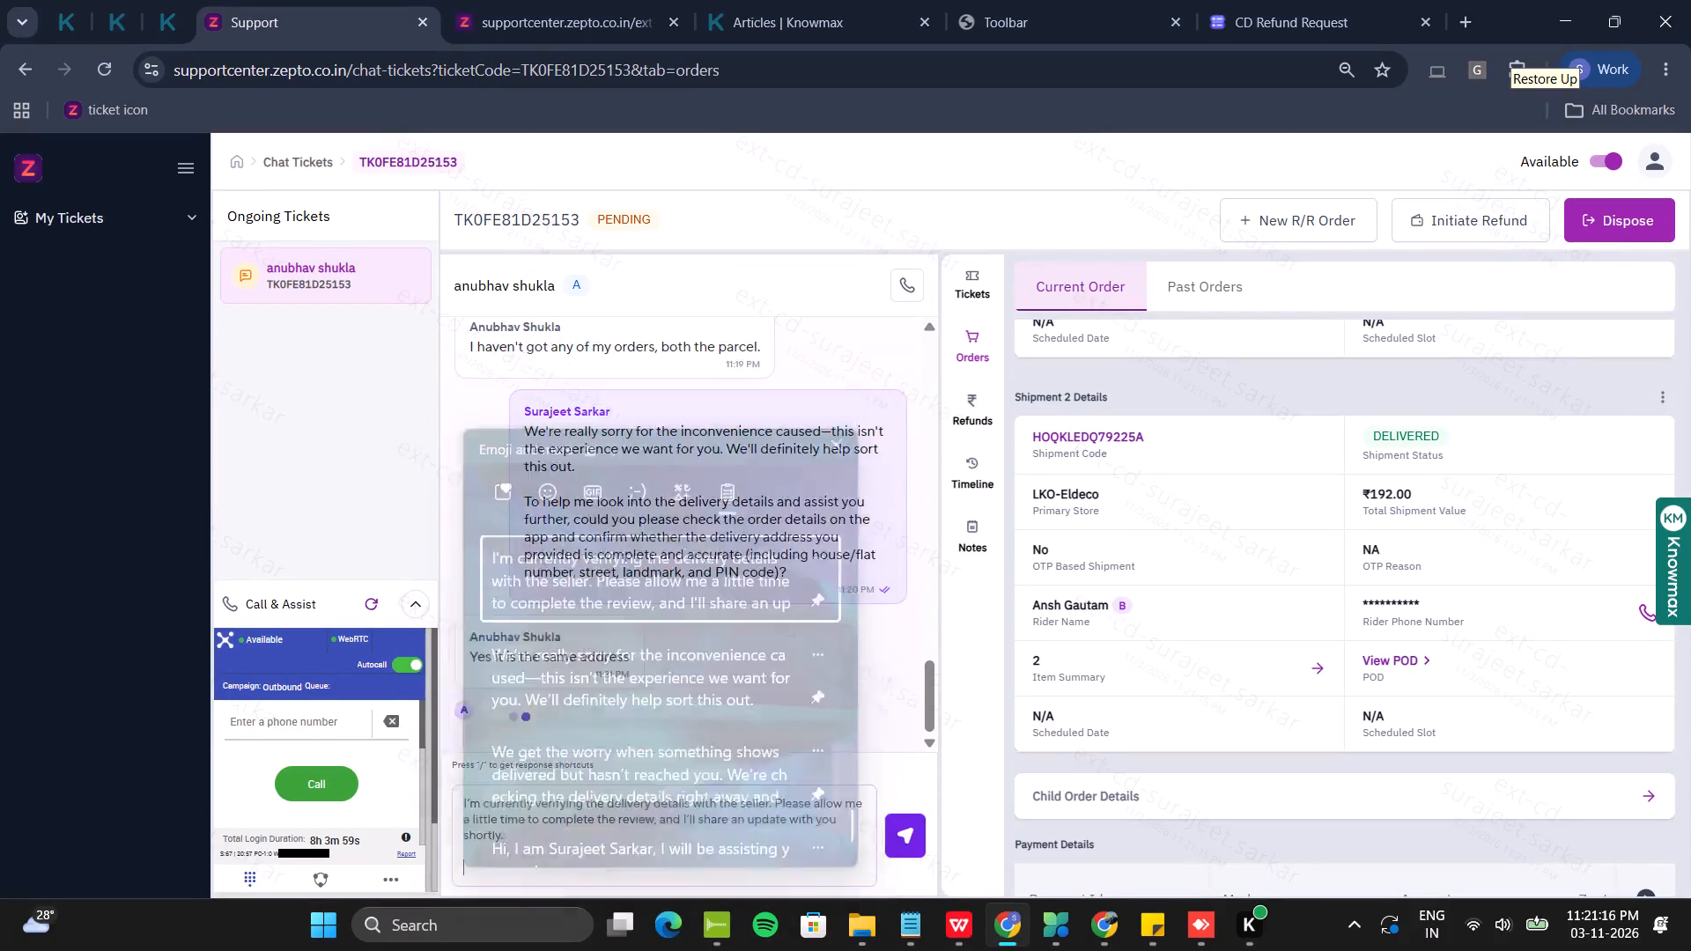
pyautogui.press('Return')
pyautogui.scroll(1, 1269, 564)
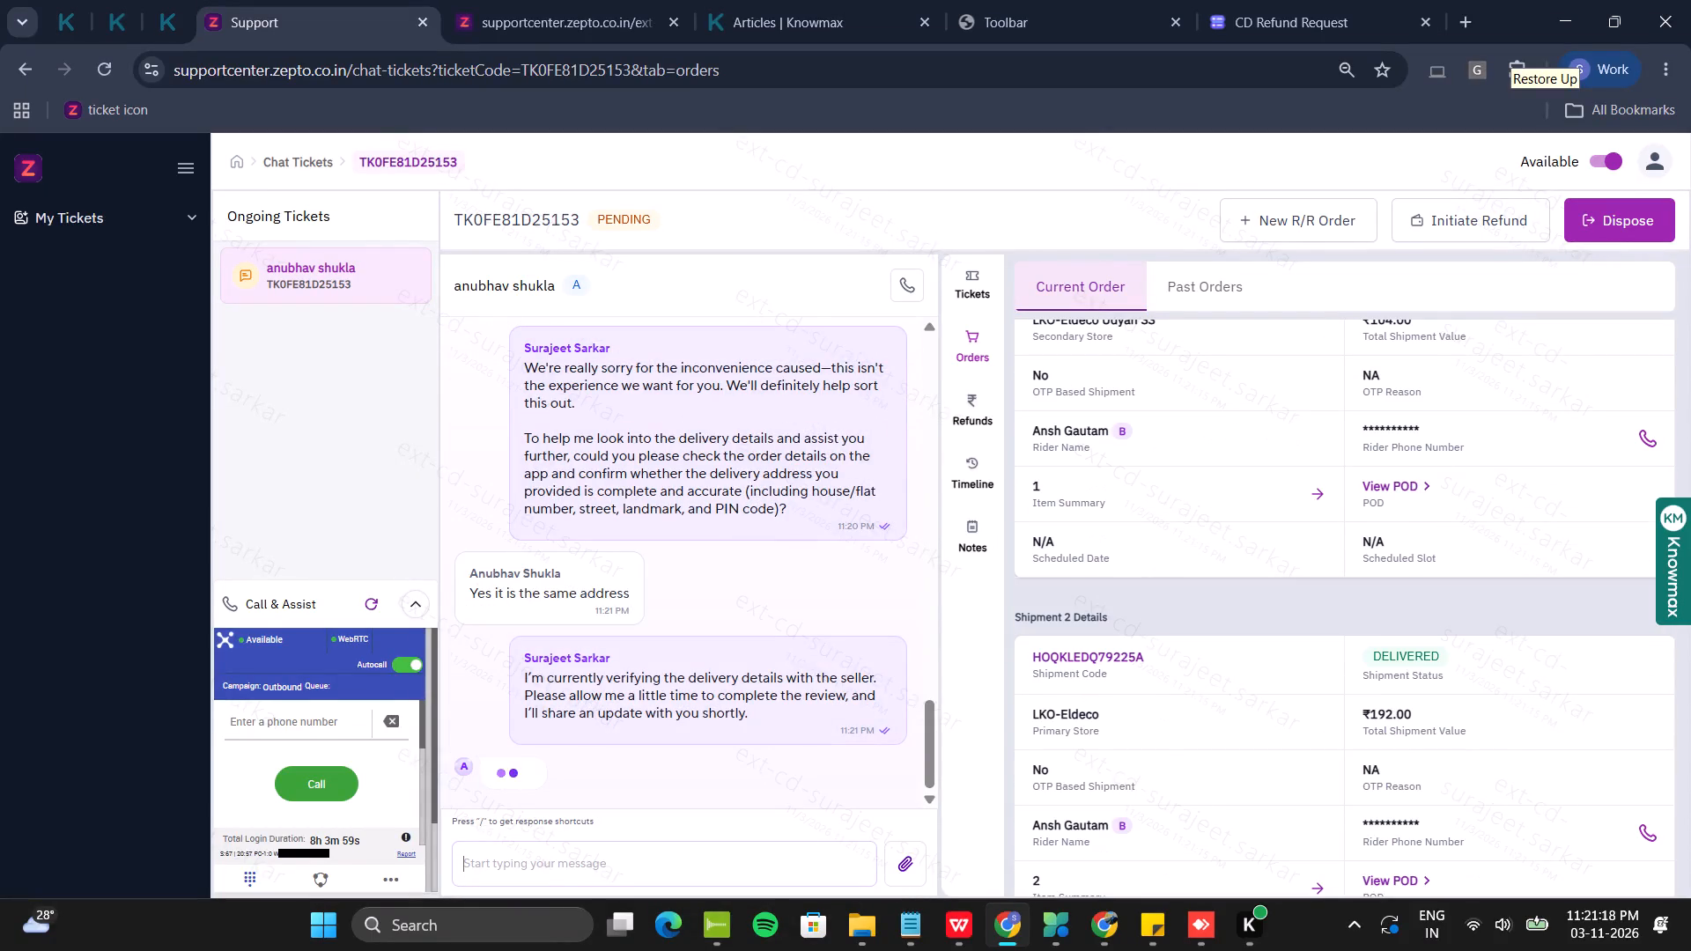
pyautogui.click(1648, 837)
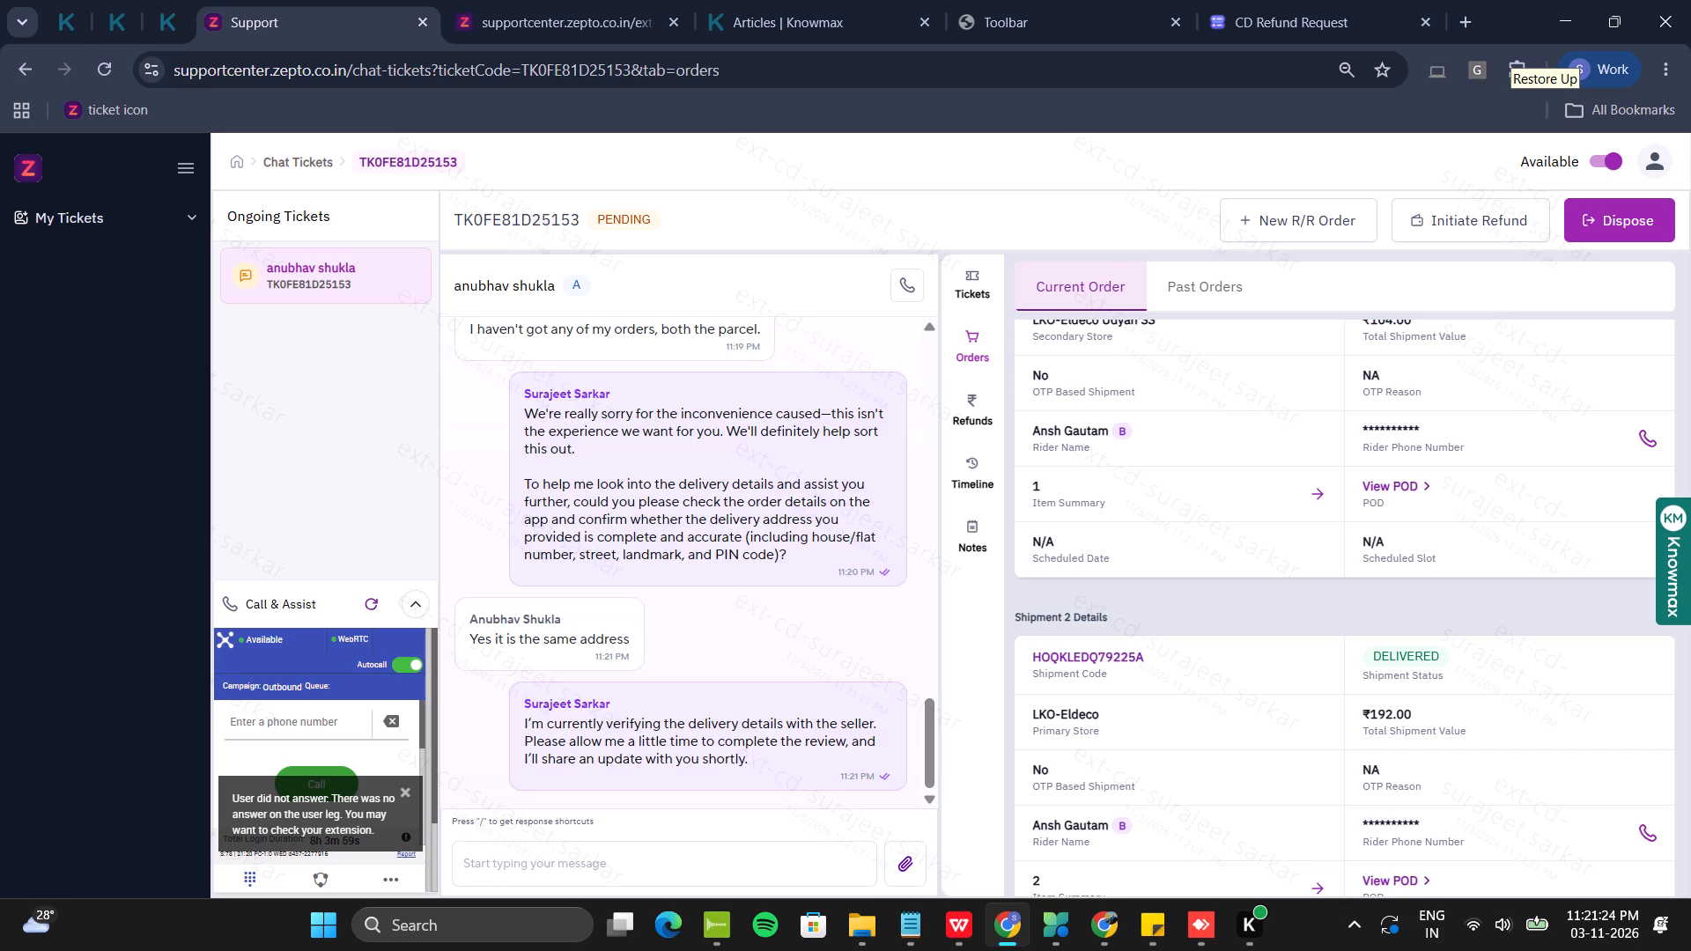
# Copy the highlighted line from the blue sticky note and send it in the chat, asking whether the customer has any other concern with this order.
pyautogui.click(1160, 929)
pyautogui.click(1355, 828)
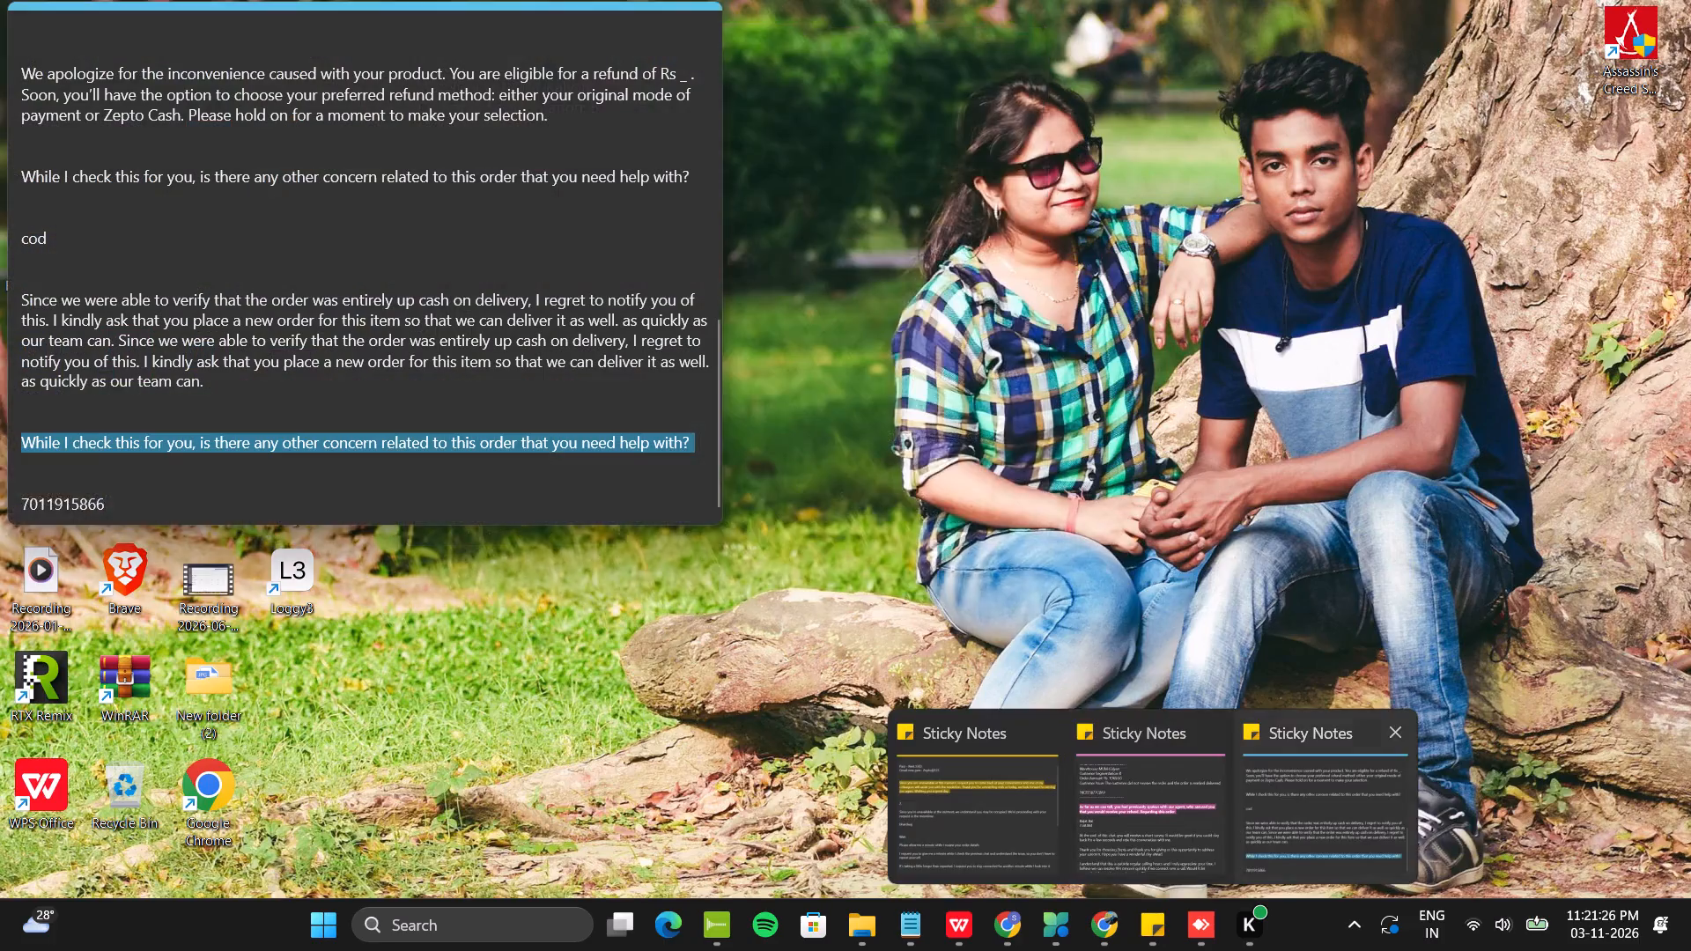
pyautogui.hotkey('ctrl', 'c')
pyautogui.keyDown('ctrl'); pyautogui.click(692, 871); pyautogui.keyUp('ctrl')
pyautogui.hotkey('ctrl', 'v')
pyautogui.press('Return')
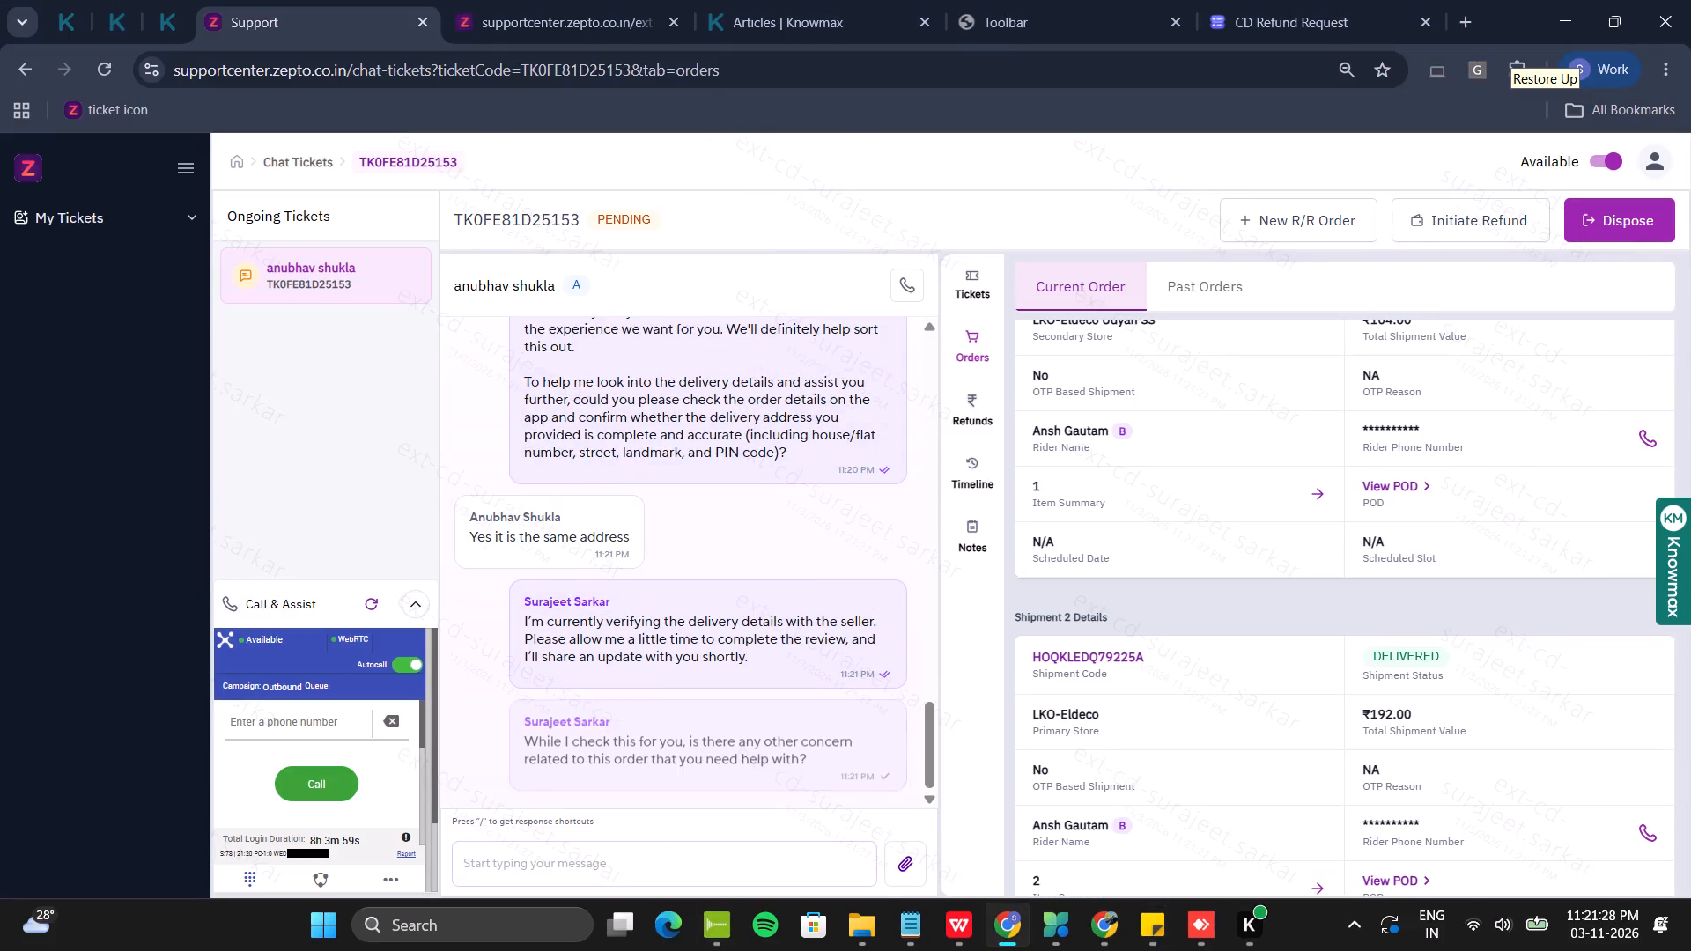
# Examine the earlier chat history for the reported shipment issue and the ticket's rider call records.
pyautogui.scroll(7, 721, 516)
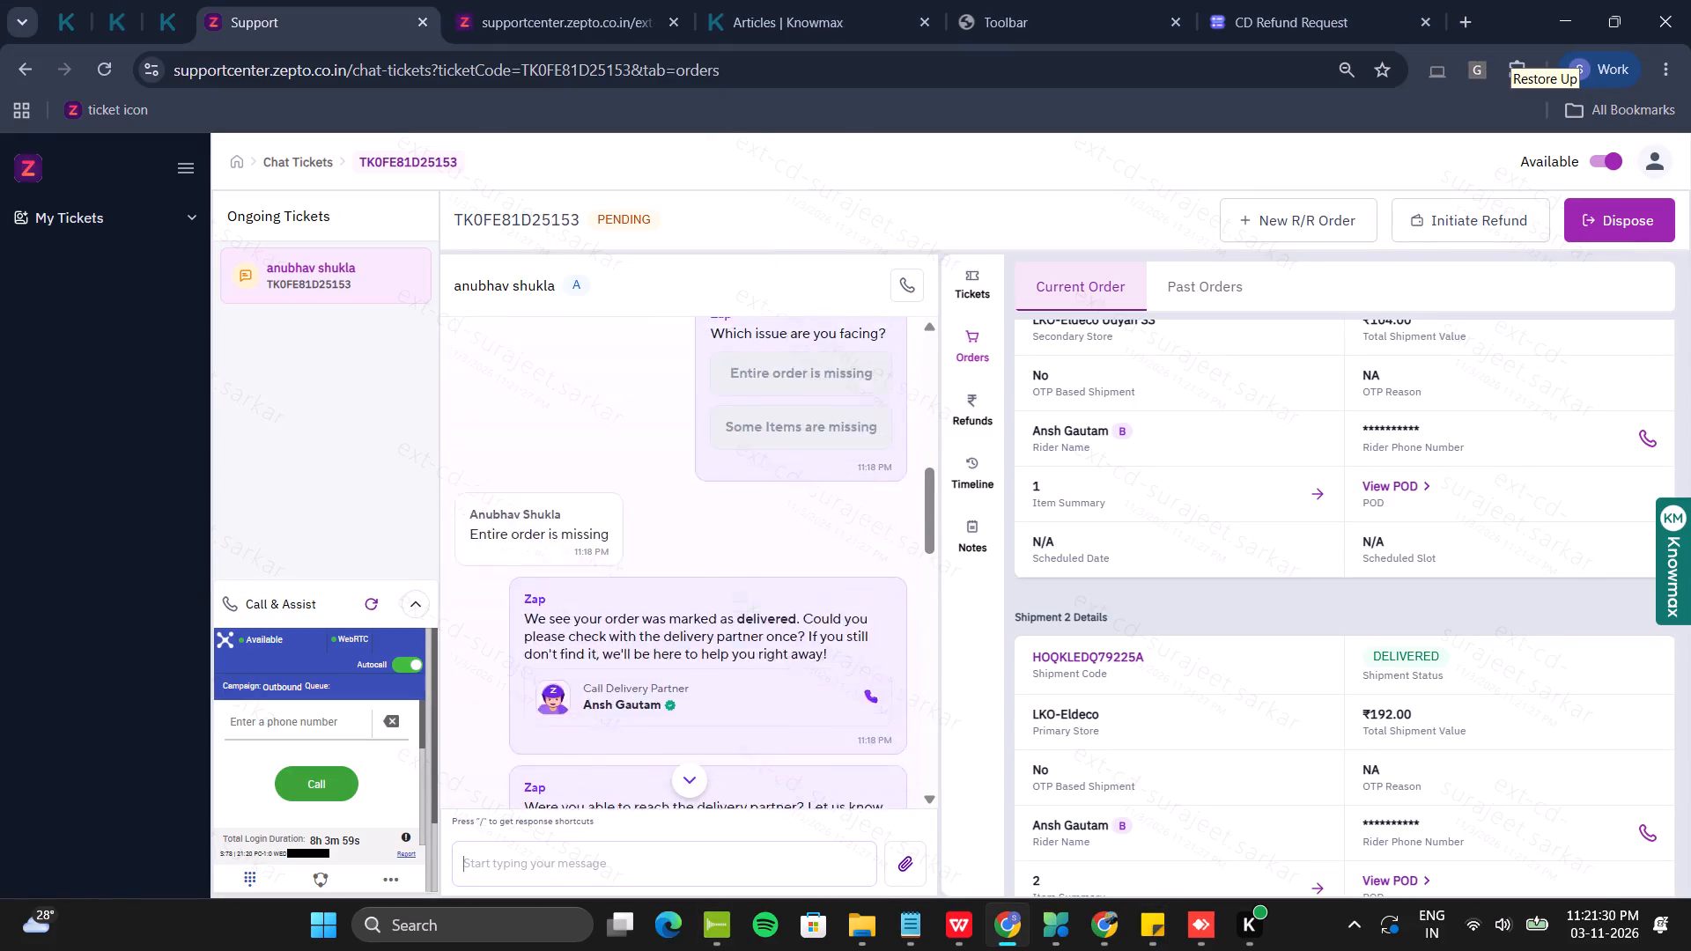
pyautogui.scroll(1, 747, 491)
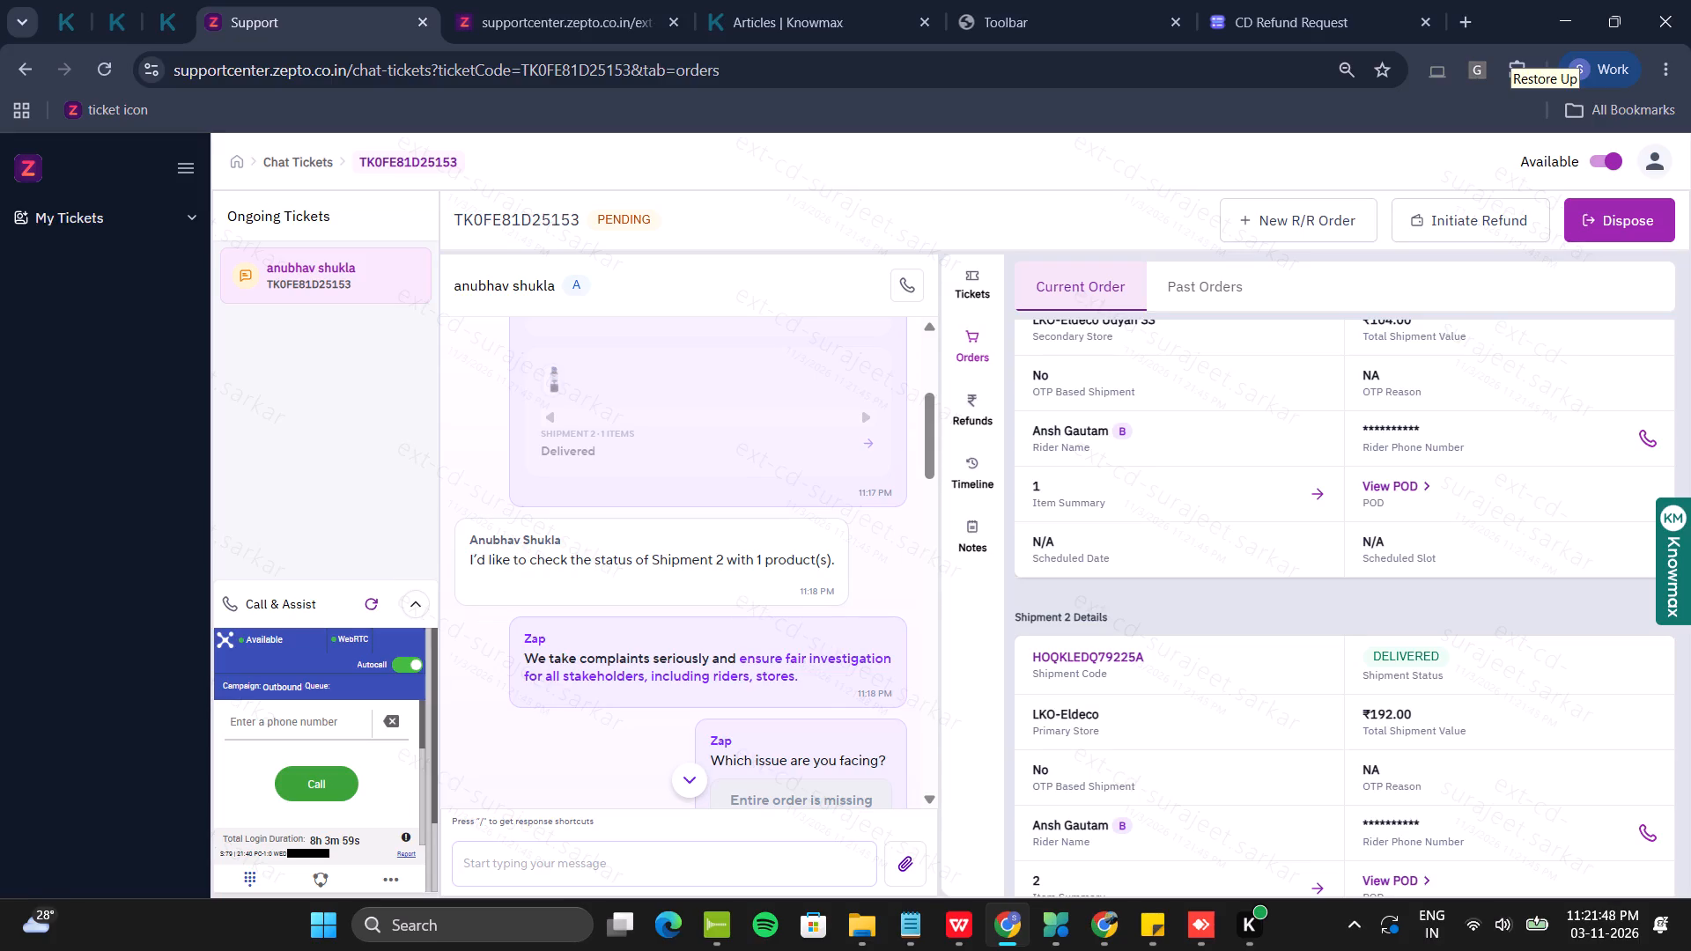
pyautogui.scroll(-11, 764, 512)
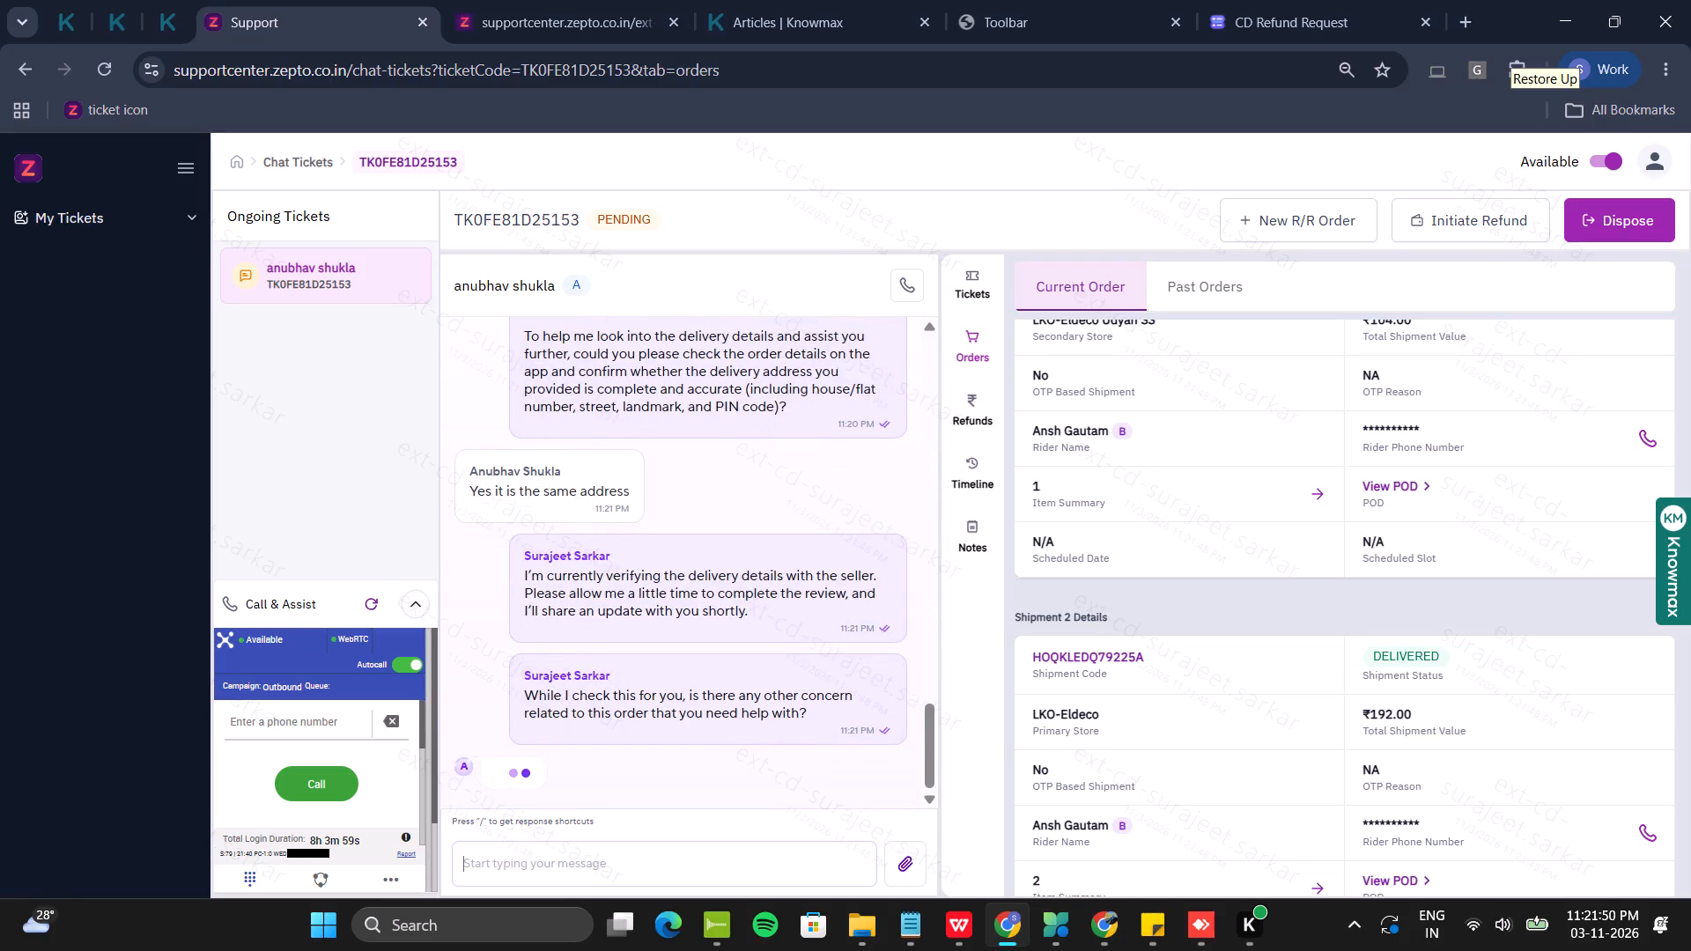
pyautogui.scroll(17, 772, 557)
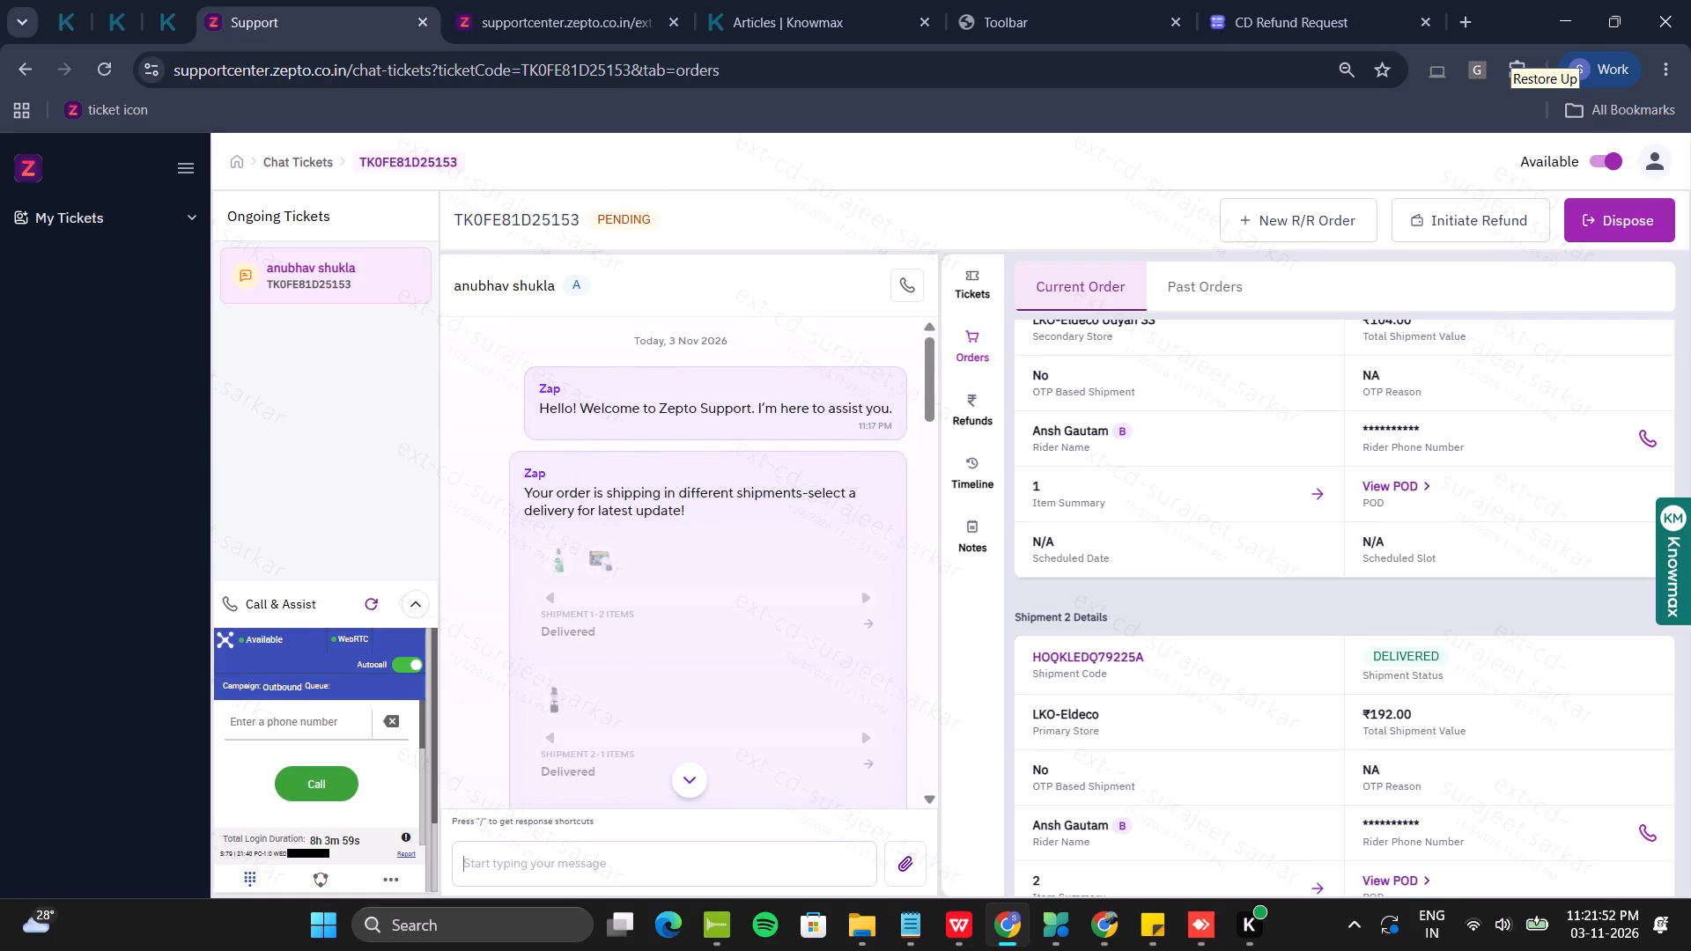
pyautogui.scroll(-20, 803, 550)
pyautogui.click(957, 278)
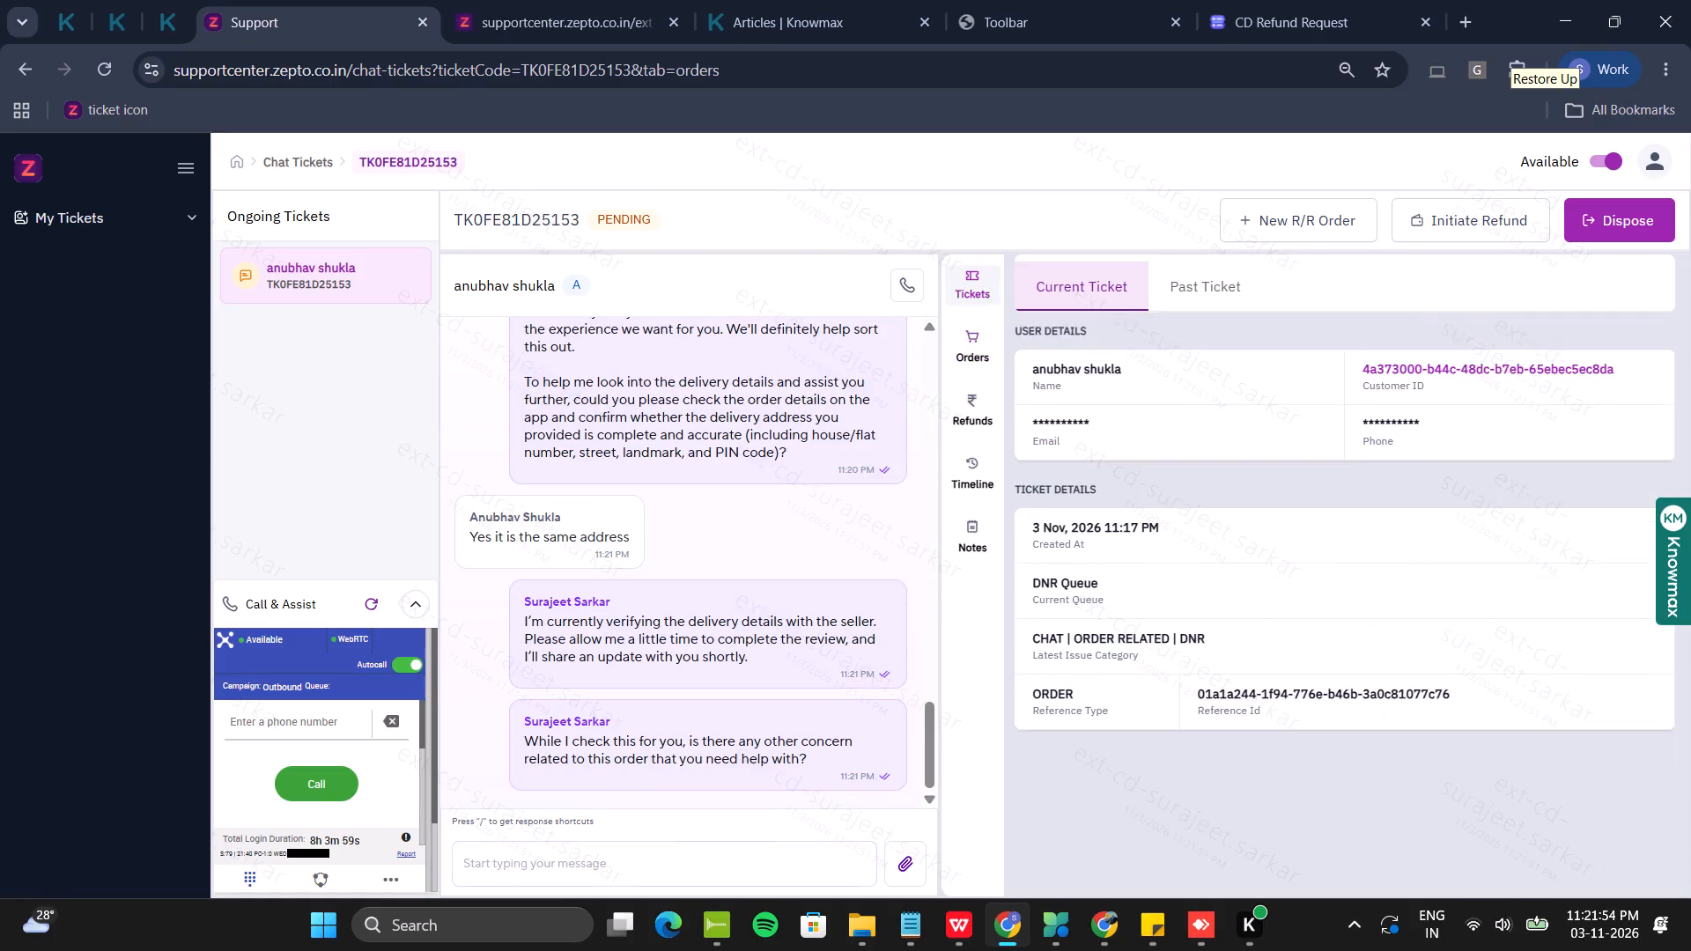
pyautogui.scroll(-10, 1126, 560)
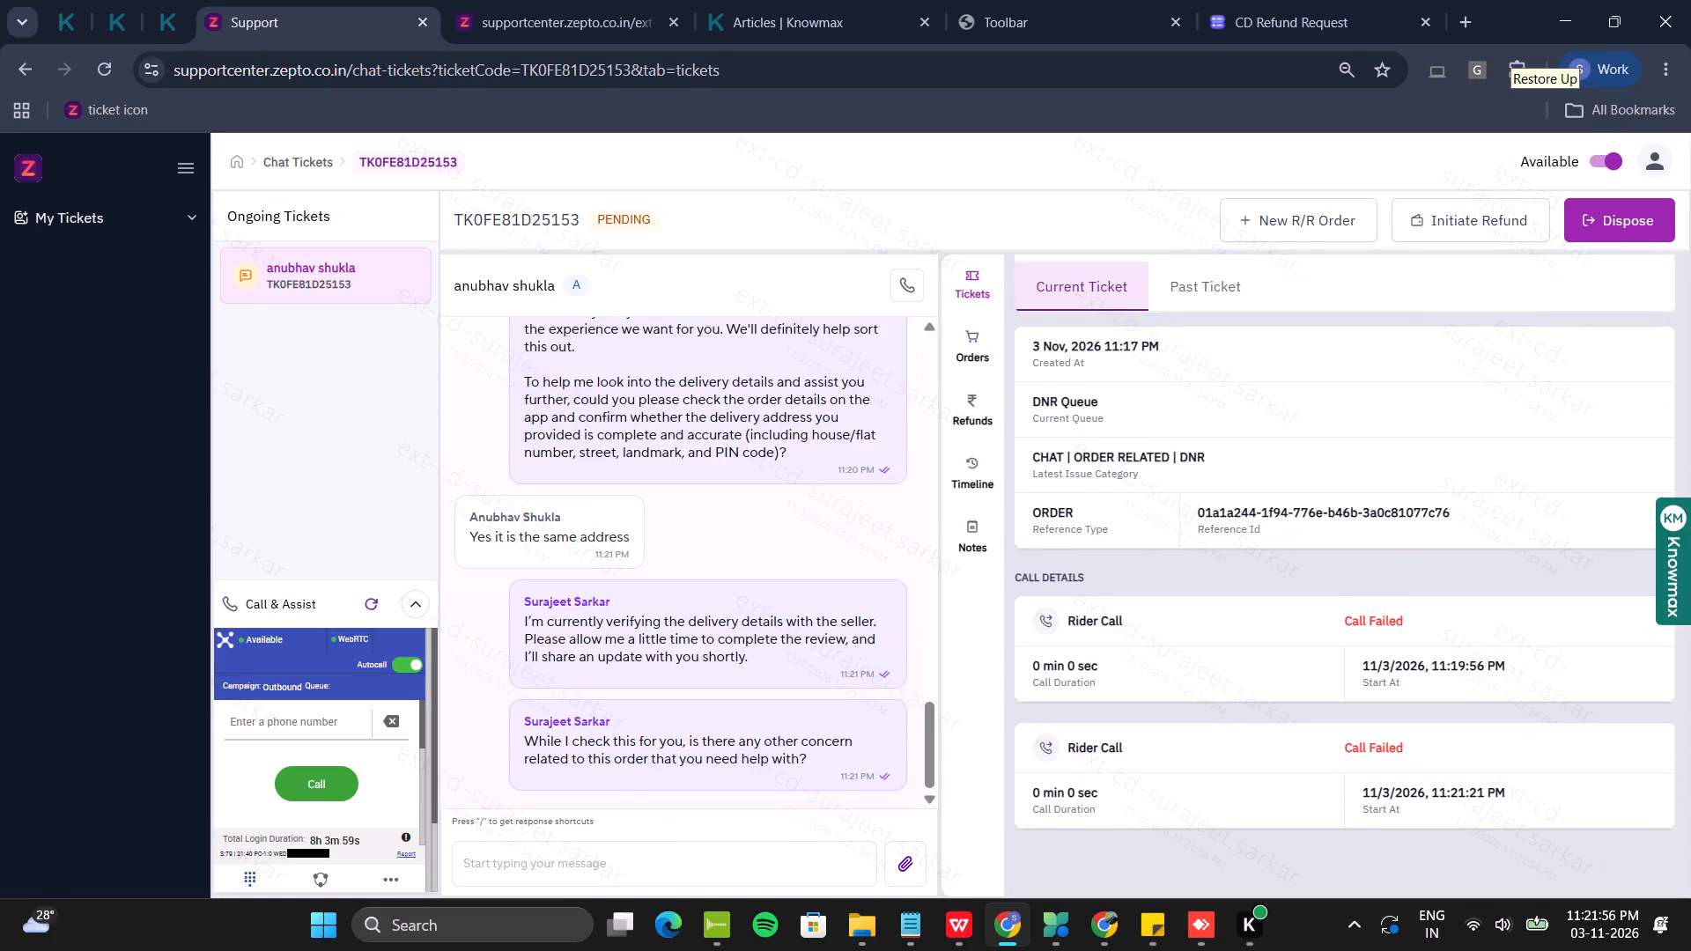
pyautogui.click(676, 22)
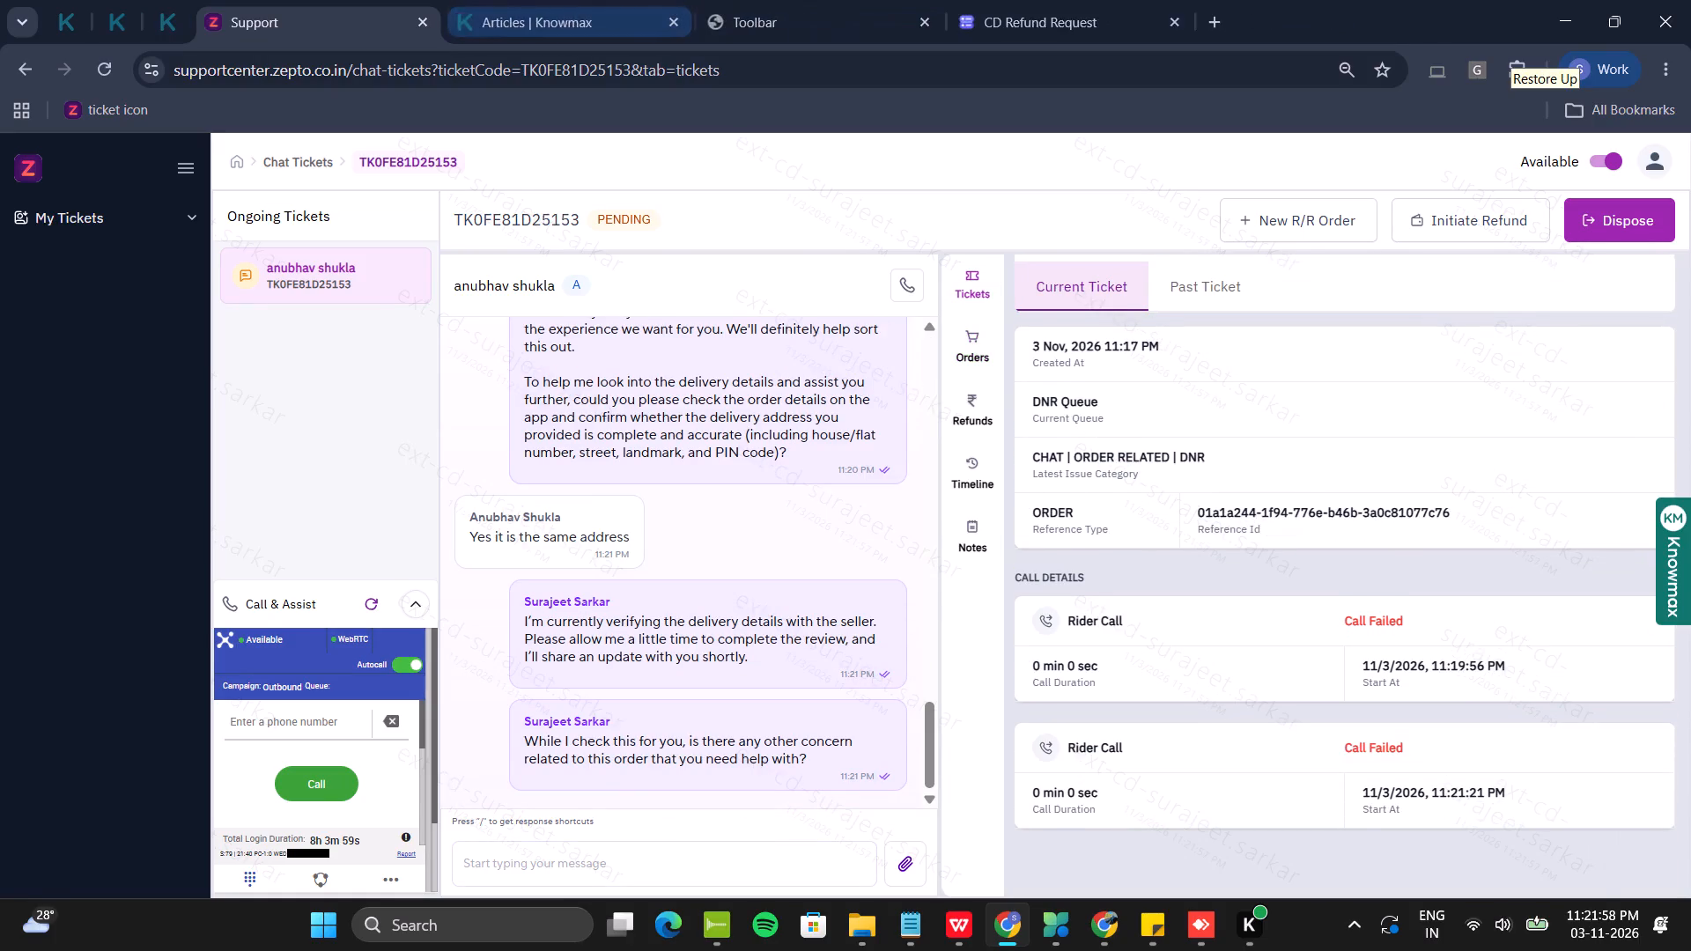
pyautogui.click(666, 539)
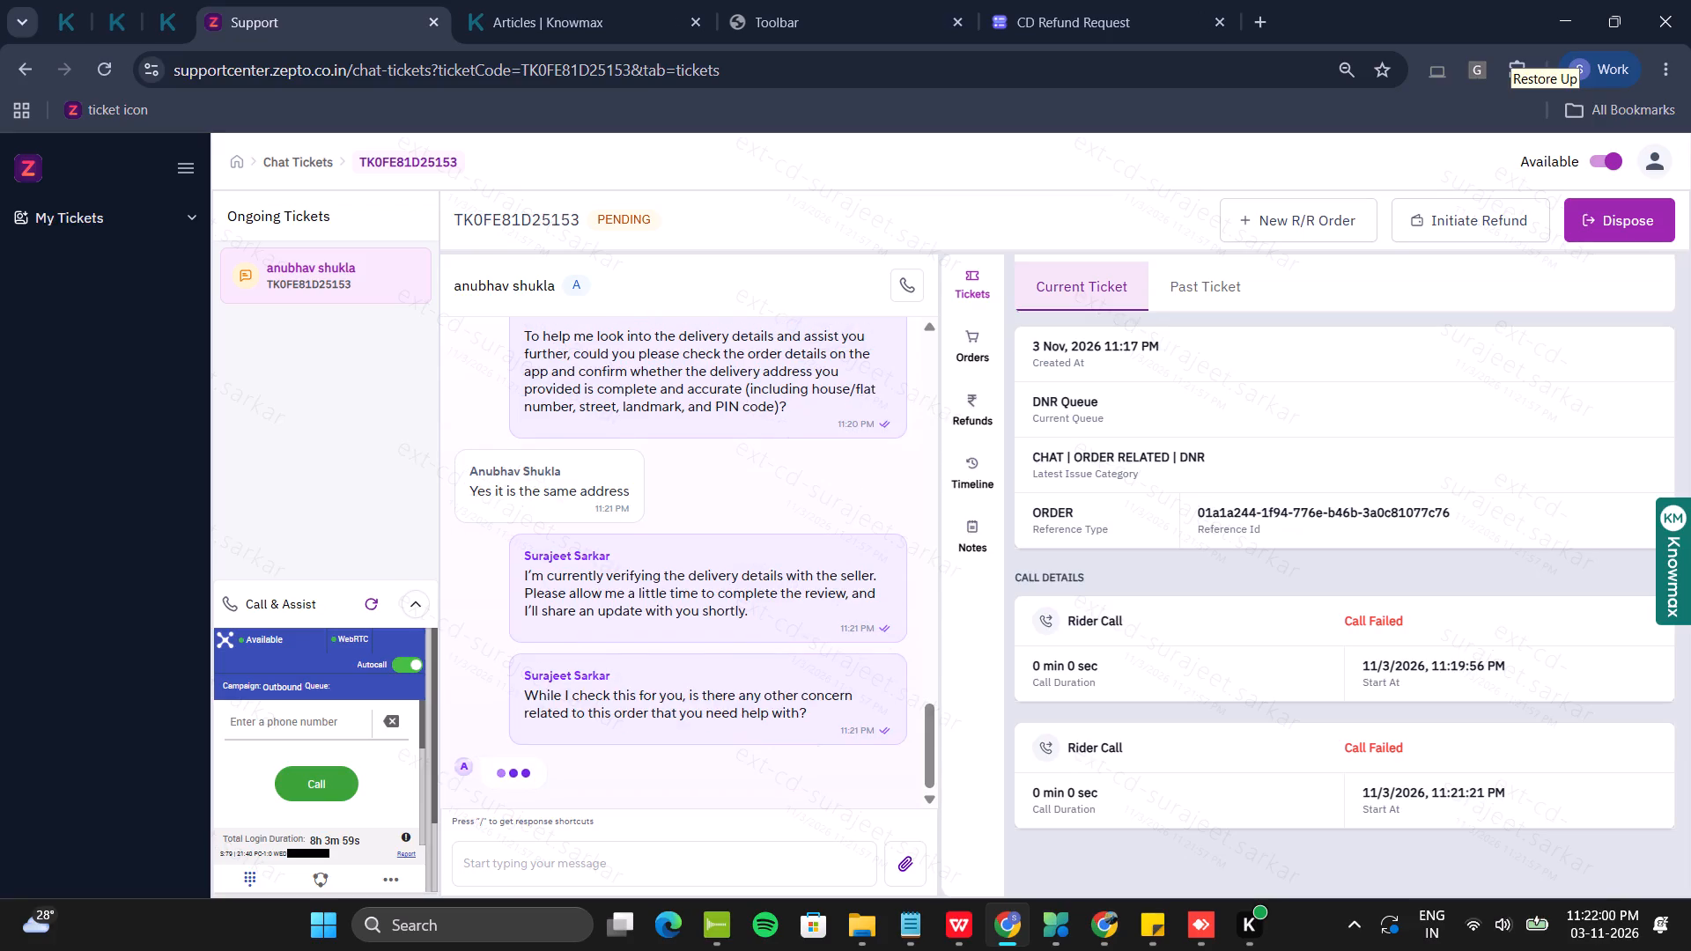
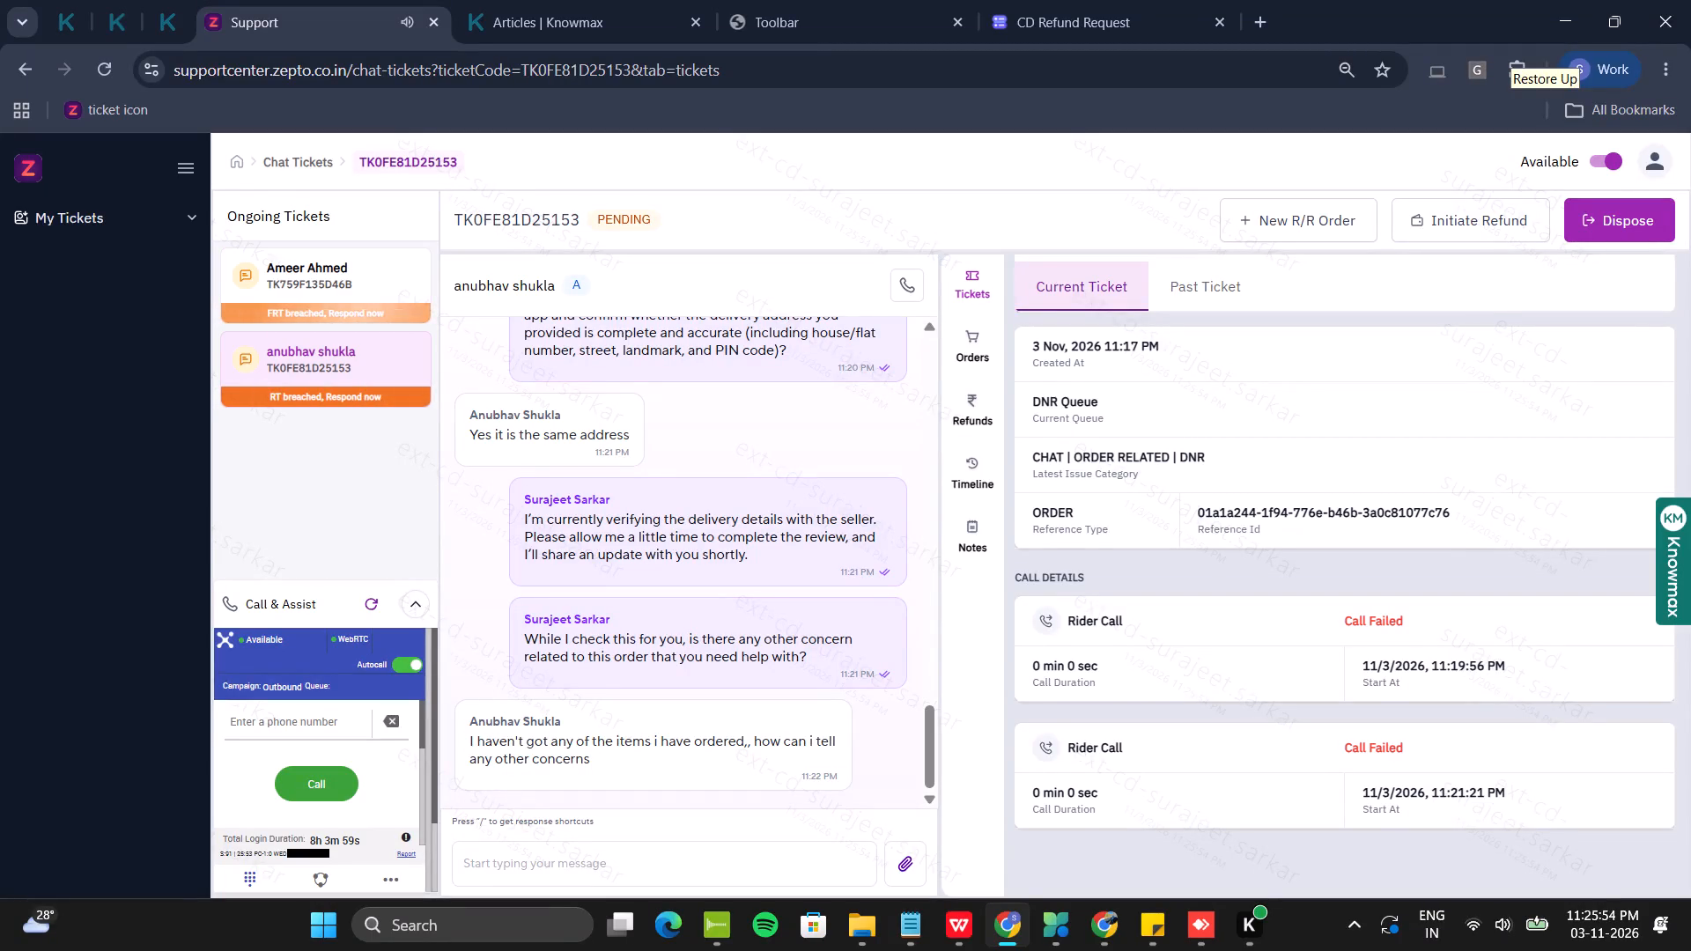
pyautogui.click(283, 279)
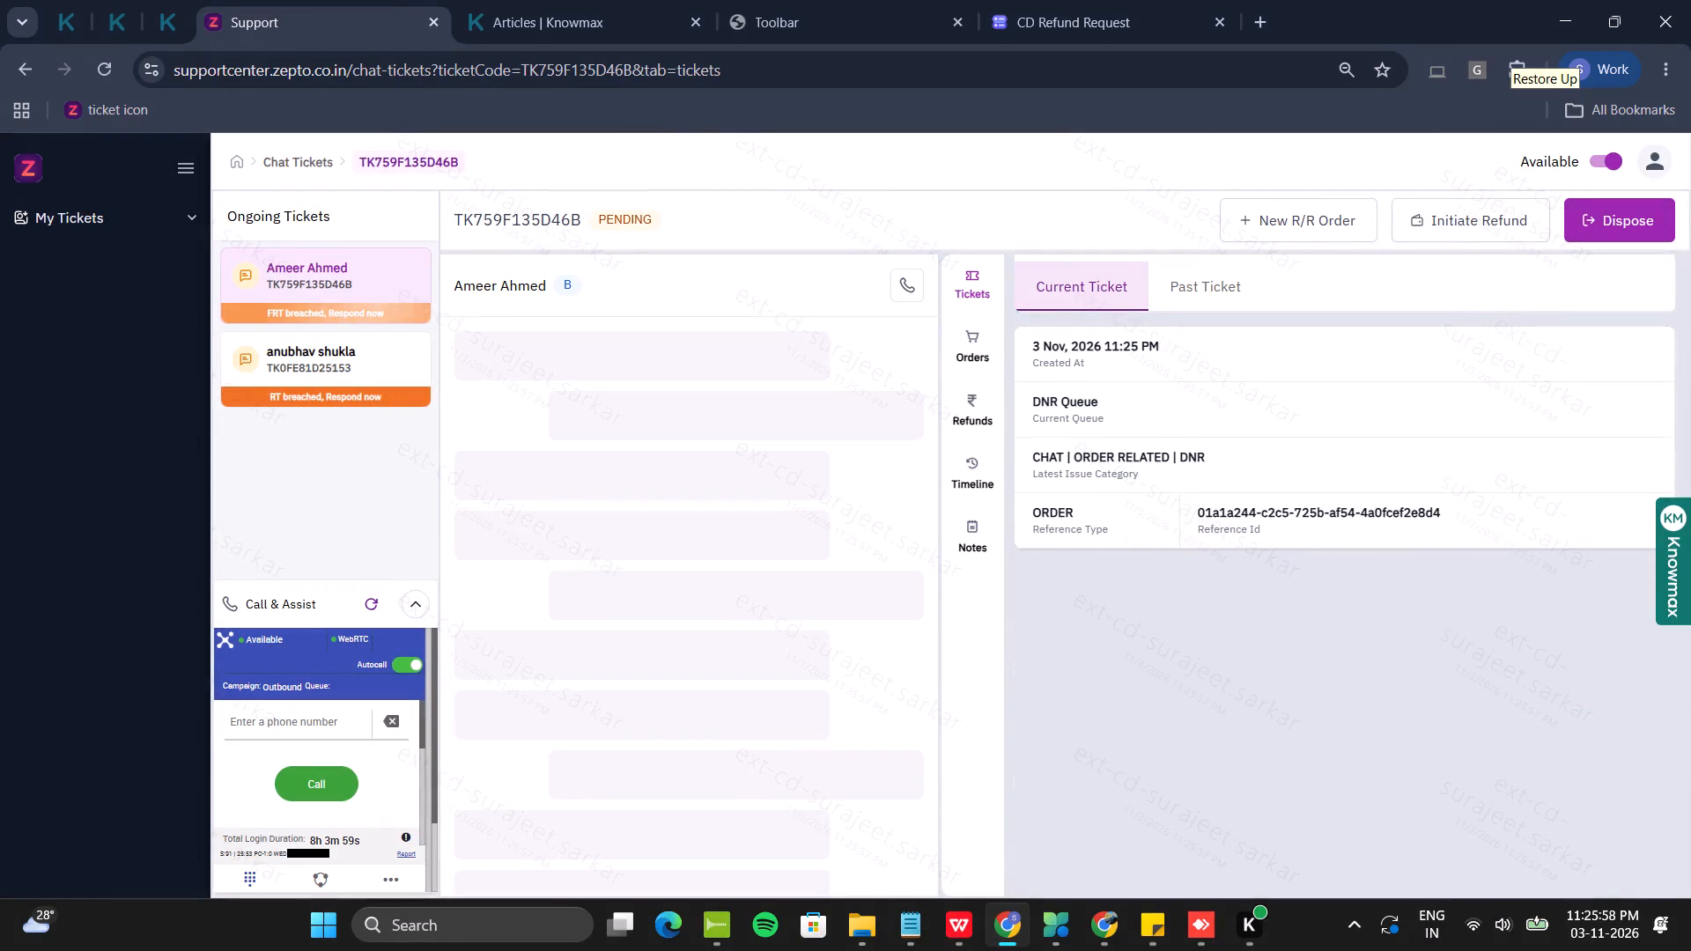
pyautogui.click(638, 866)
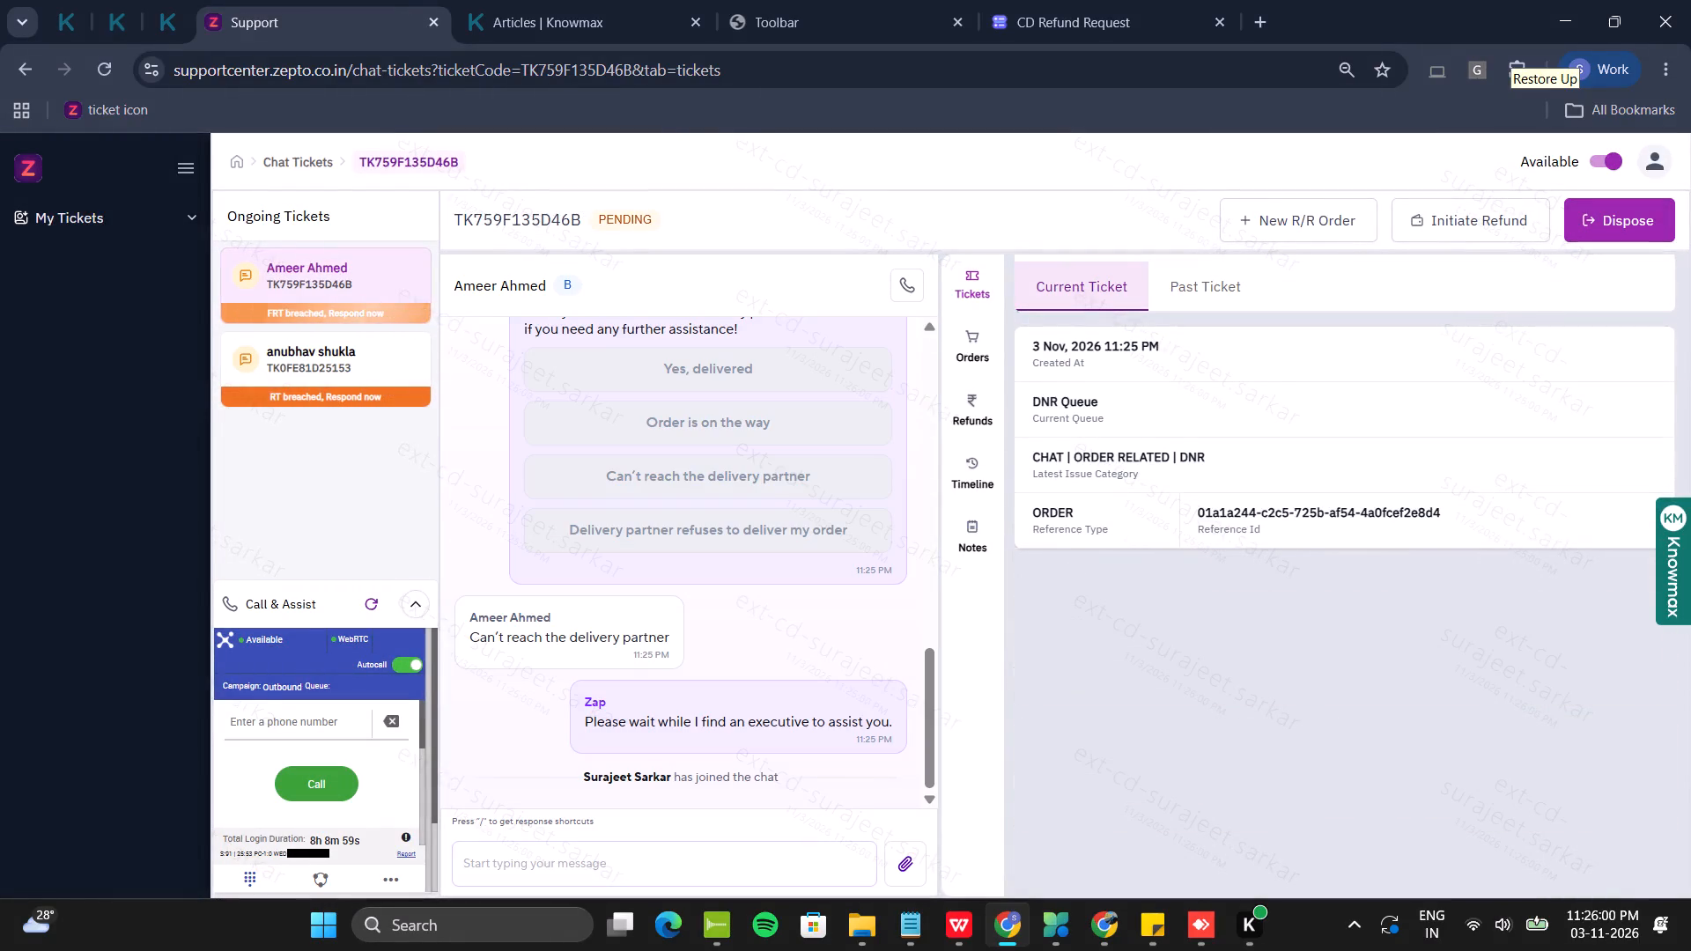
pyautogui.press('super+v')
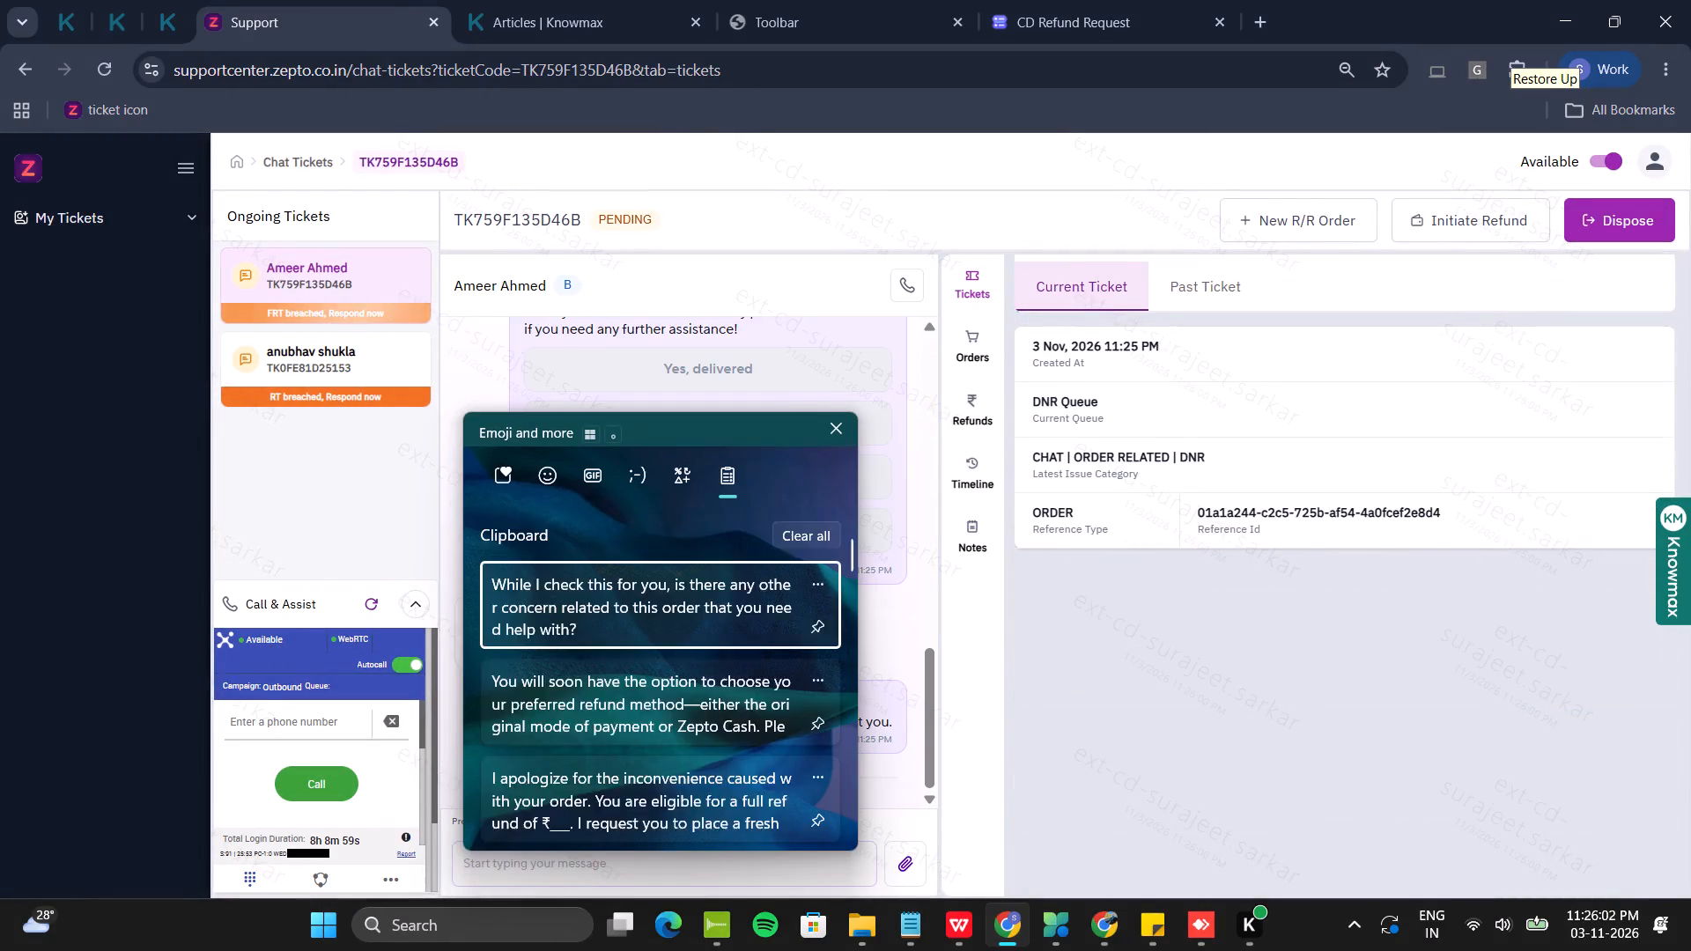
pyautogui.press('Left')
pyautogui.press('Return')
pyautogui.press('space')
pyautogui.hotkey('ctrl', 'v')
pyautogui.press('Return')
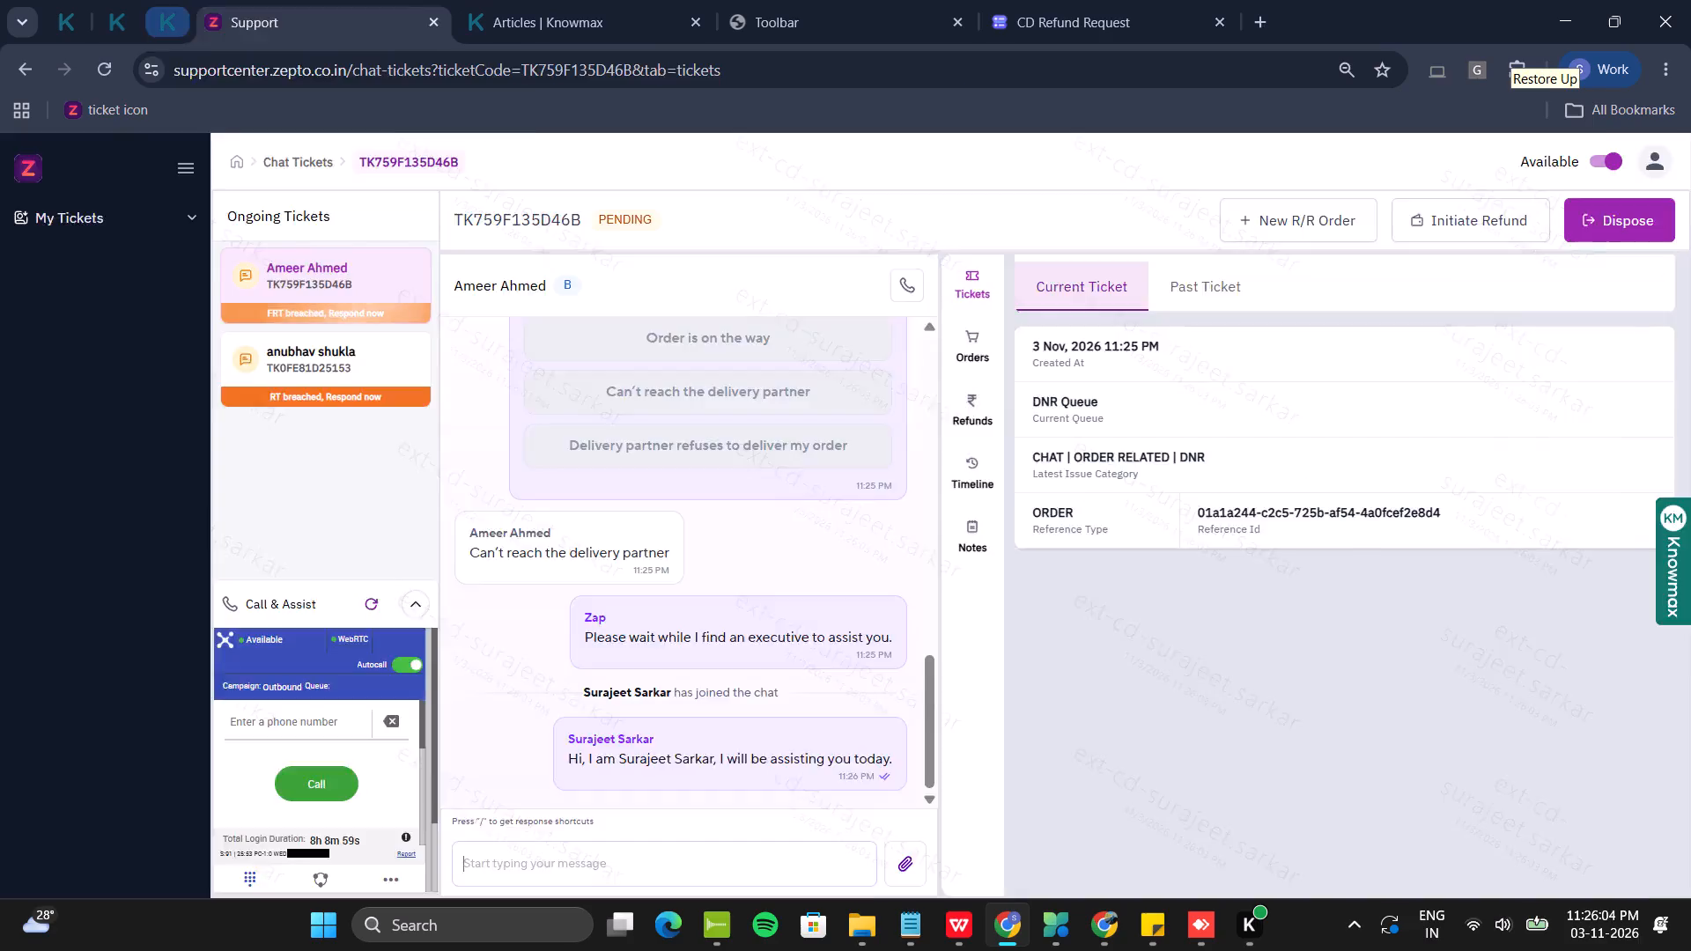
pyautogui.click(180, 0)
pyautogui.hotkey('ctrl', 'c')
pyautogui.tripleClick(946, 650)
pyautogui.hotkey('ctrl', 'c')
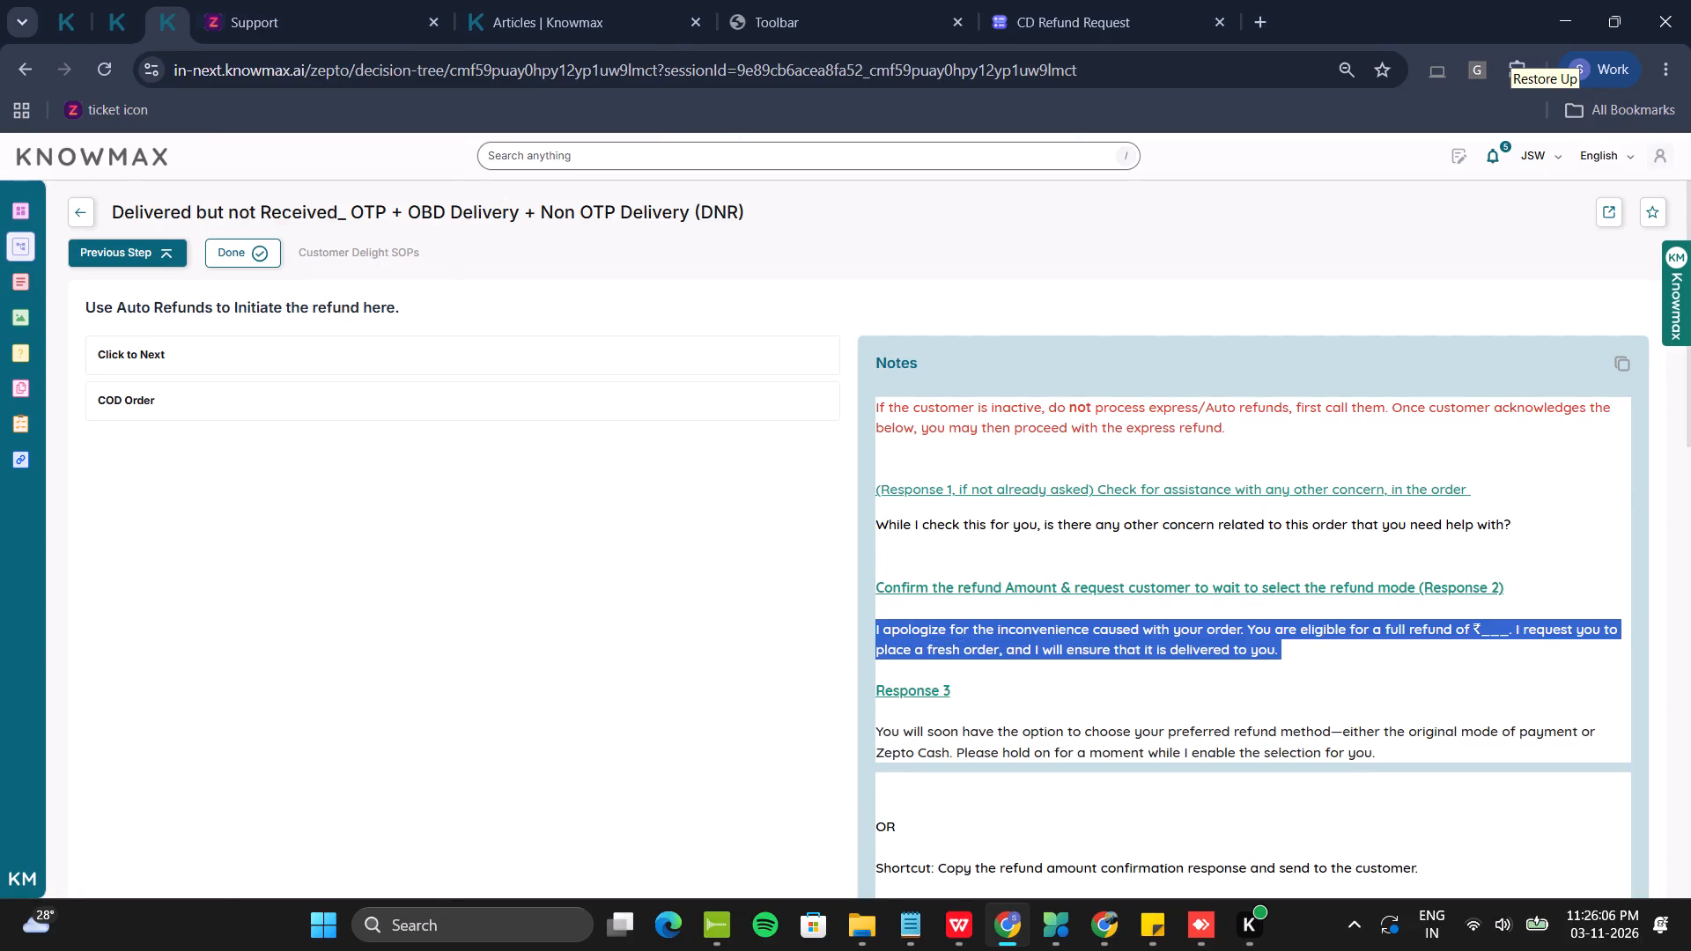
pyautogui.click(232, 0)
pyautogui.keyDown('ctrl'); pyautogui.click(606, 866); pyautogui.keyUp('ctrl')
pyautogui.hotkey('ctrl', 'v')
pyautogui.click(321, 350)
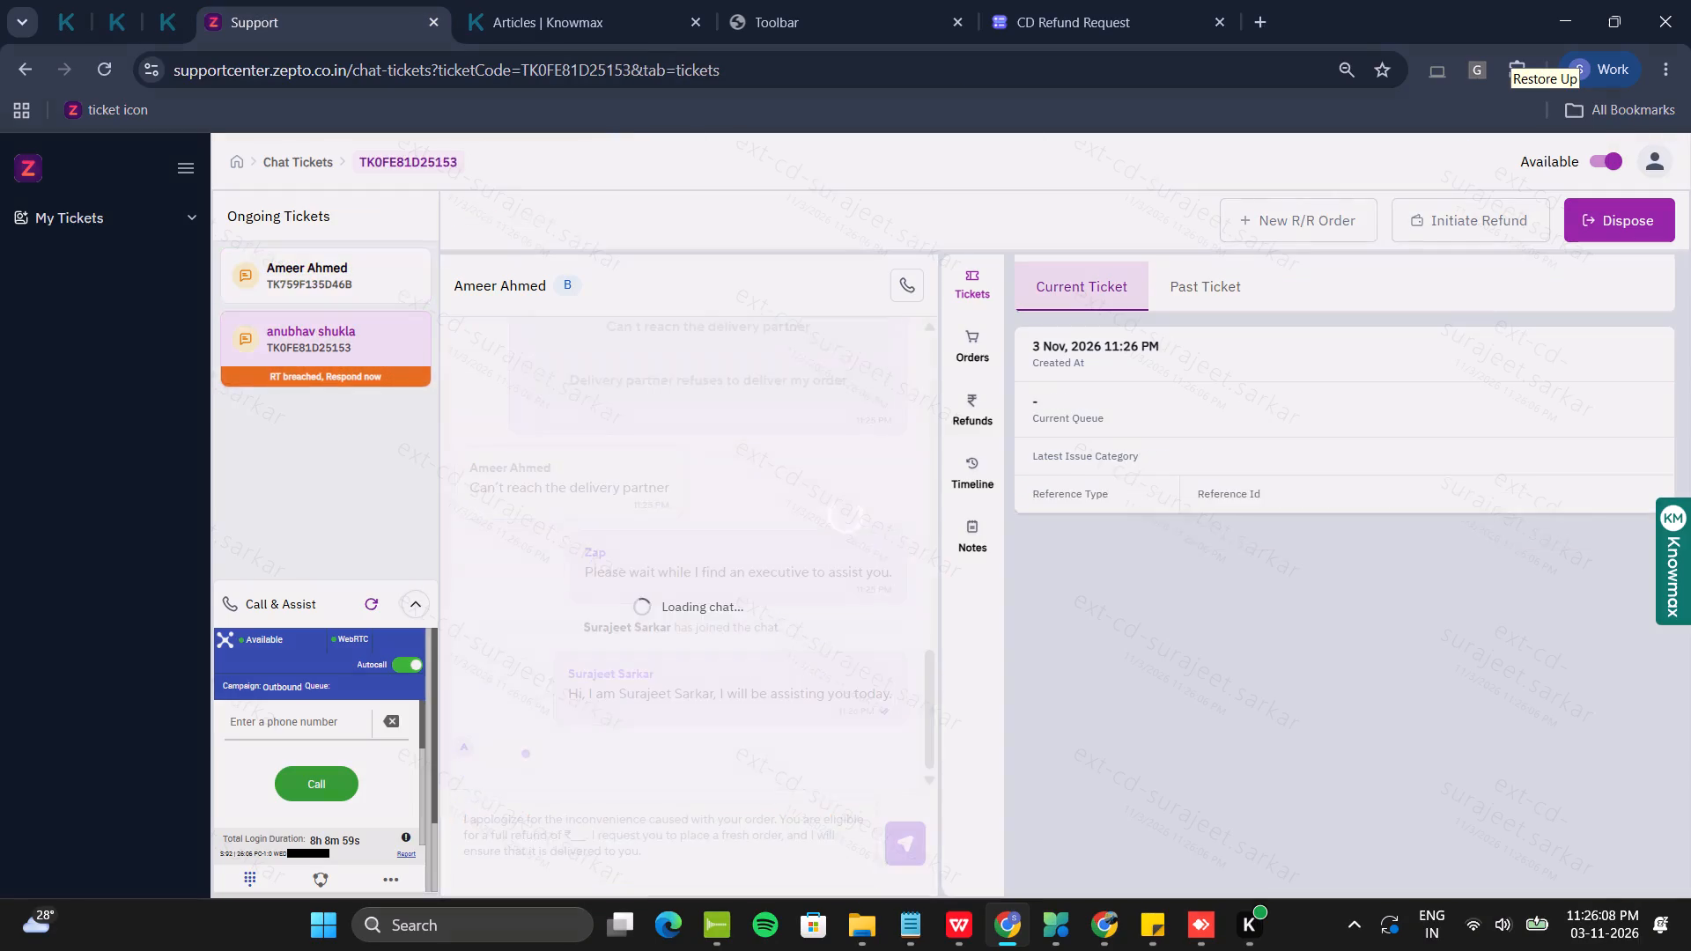
pyautogui.click(974, 344)
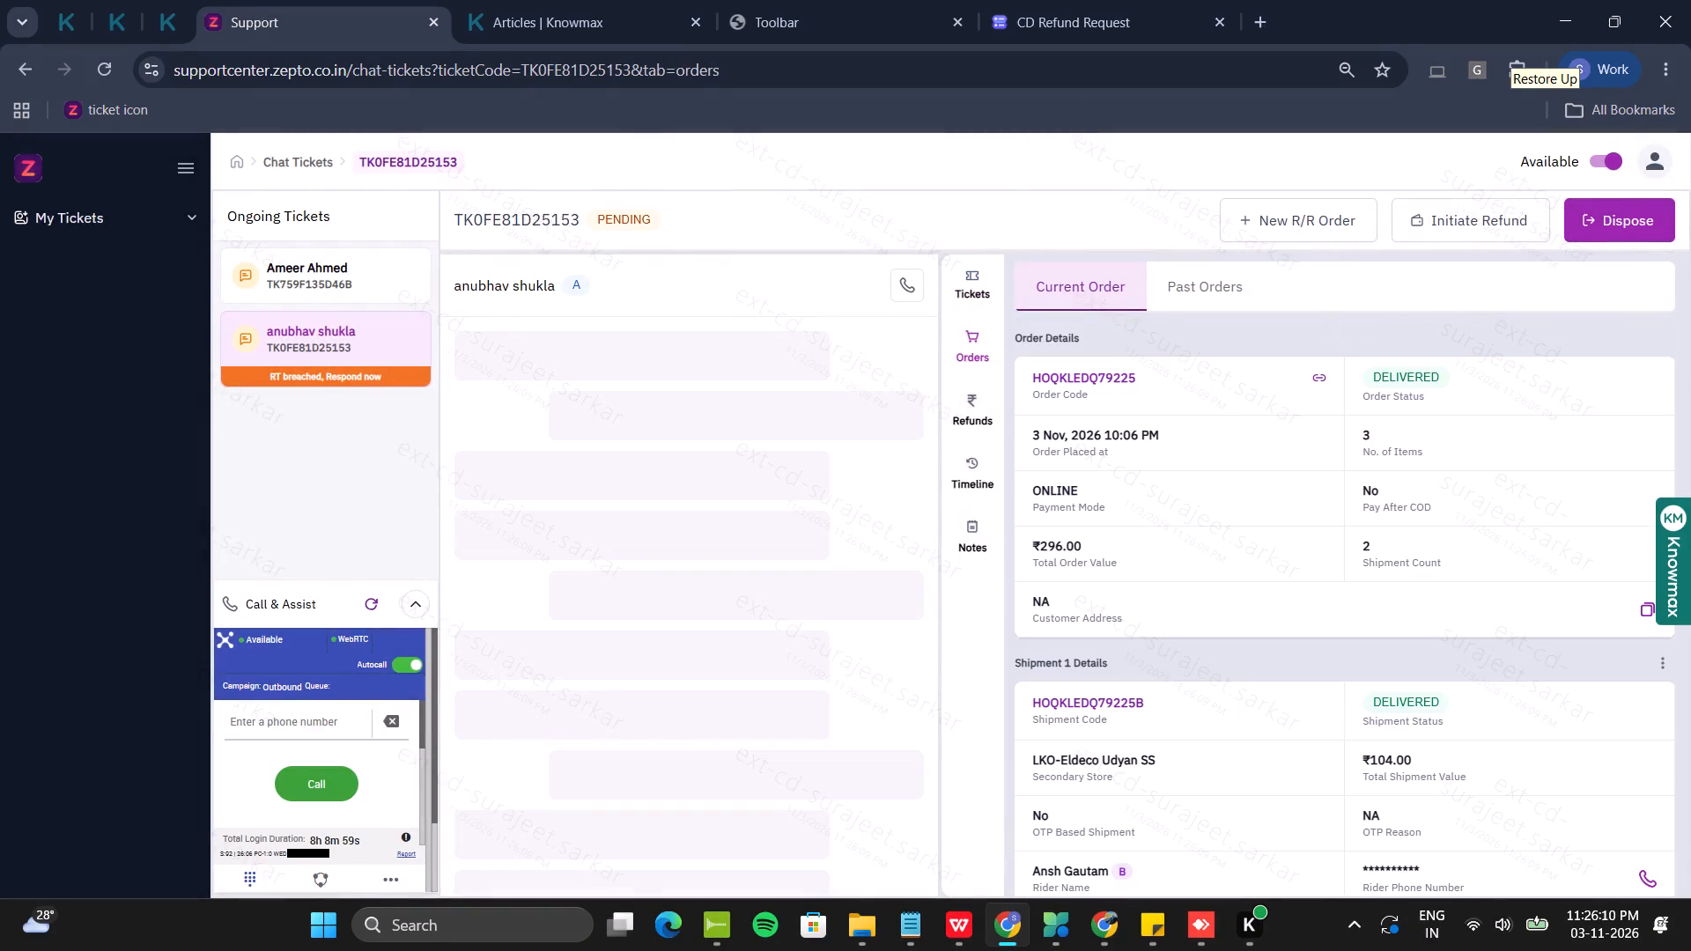
pyautogui.click(567, 865)
pyautogui.hotkey('ctrl', 'v')
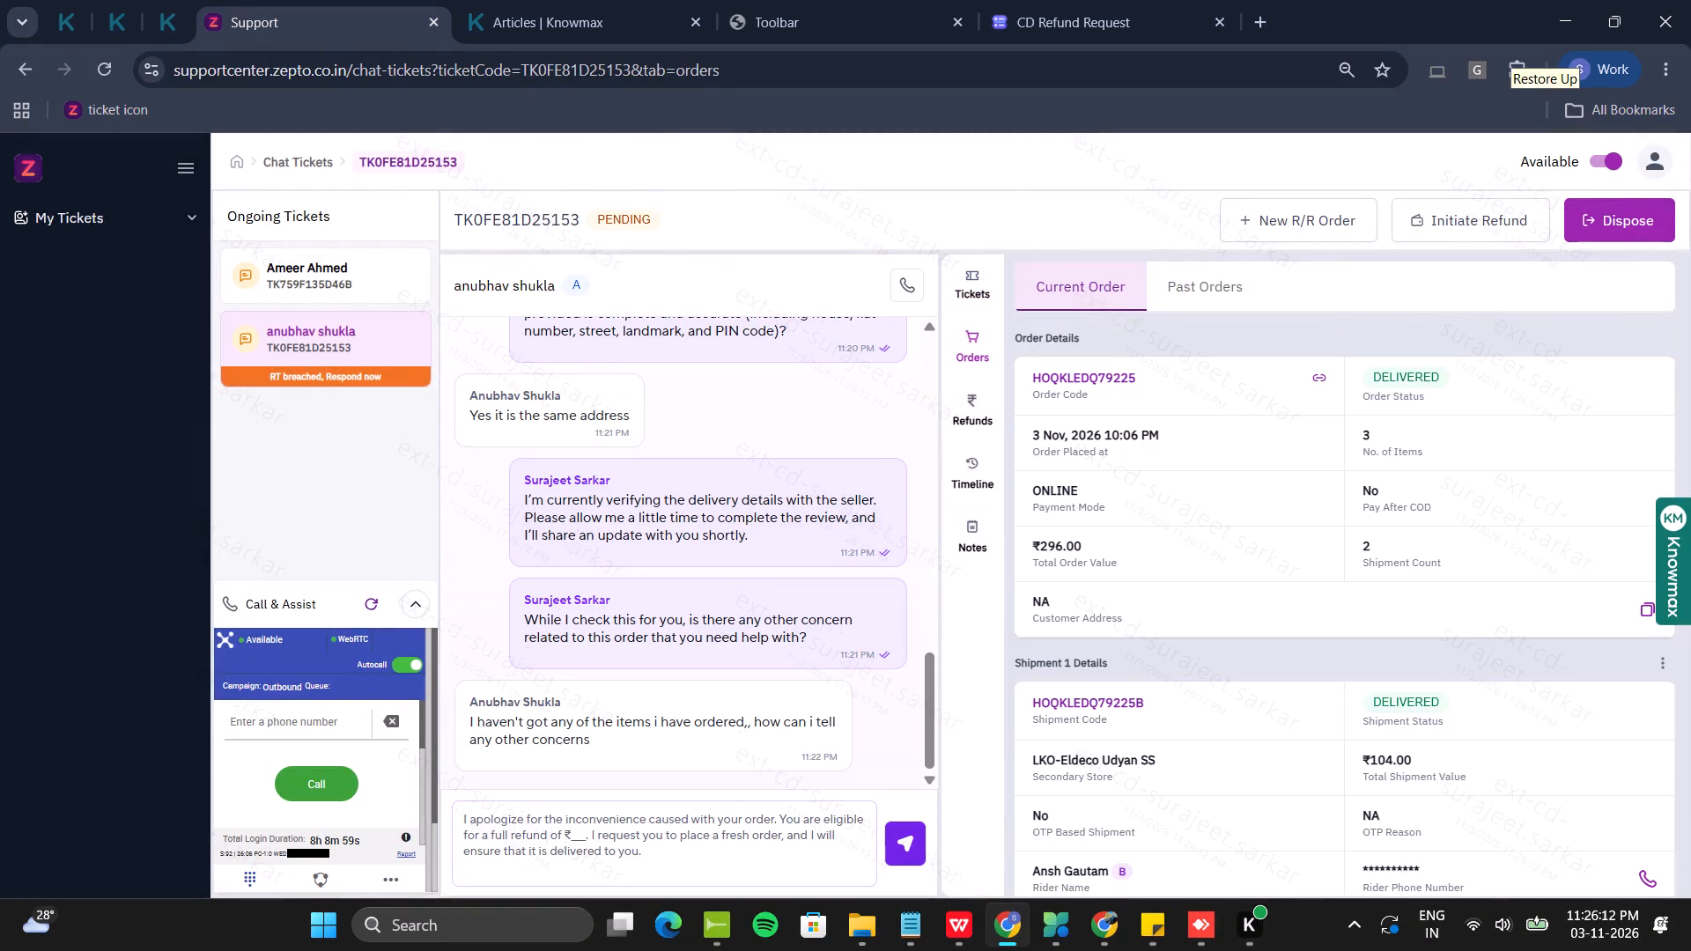
pyautogui.doubleClick(573, 835)
pyautogui.write('104')
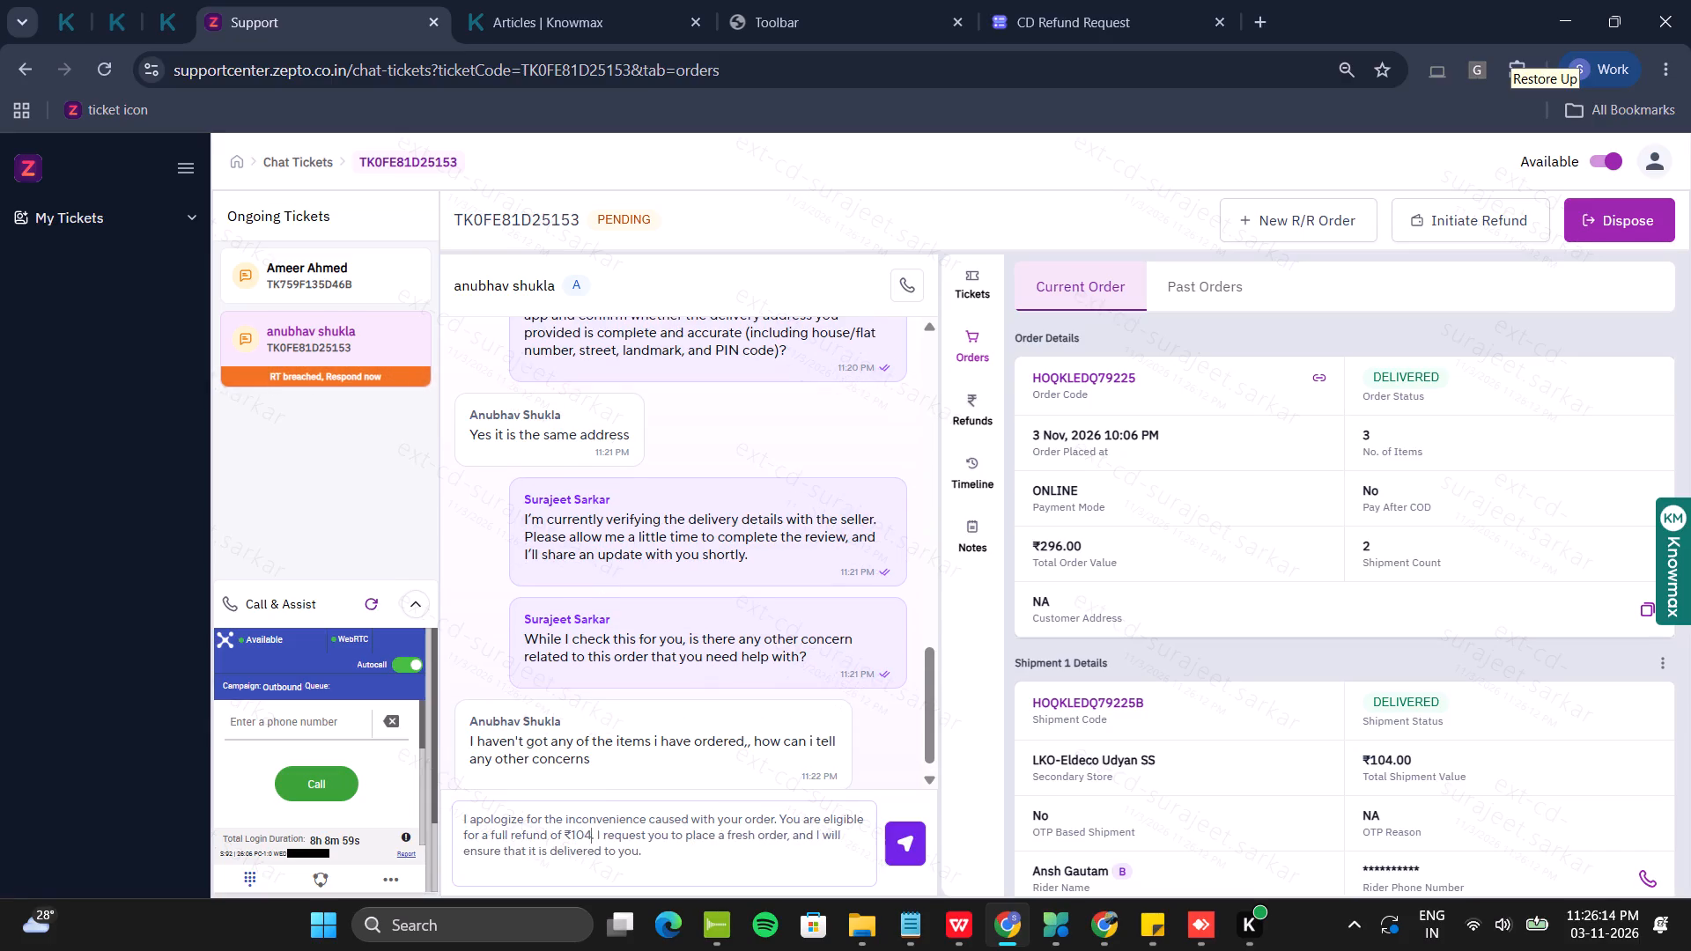
pyautogui.press('Return')
pyautogui.press('super+v')
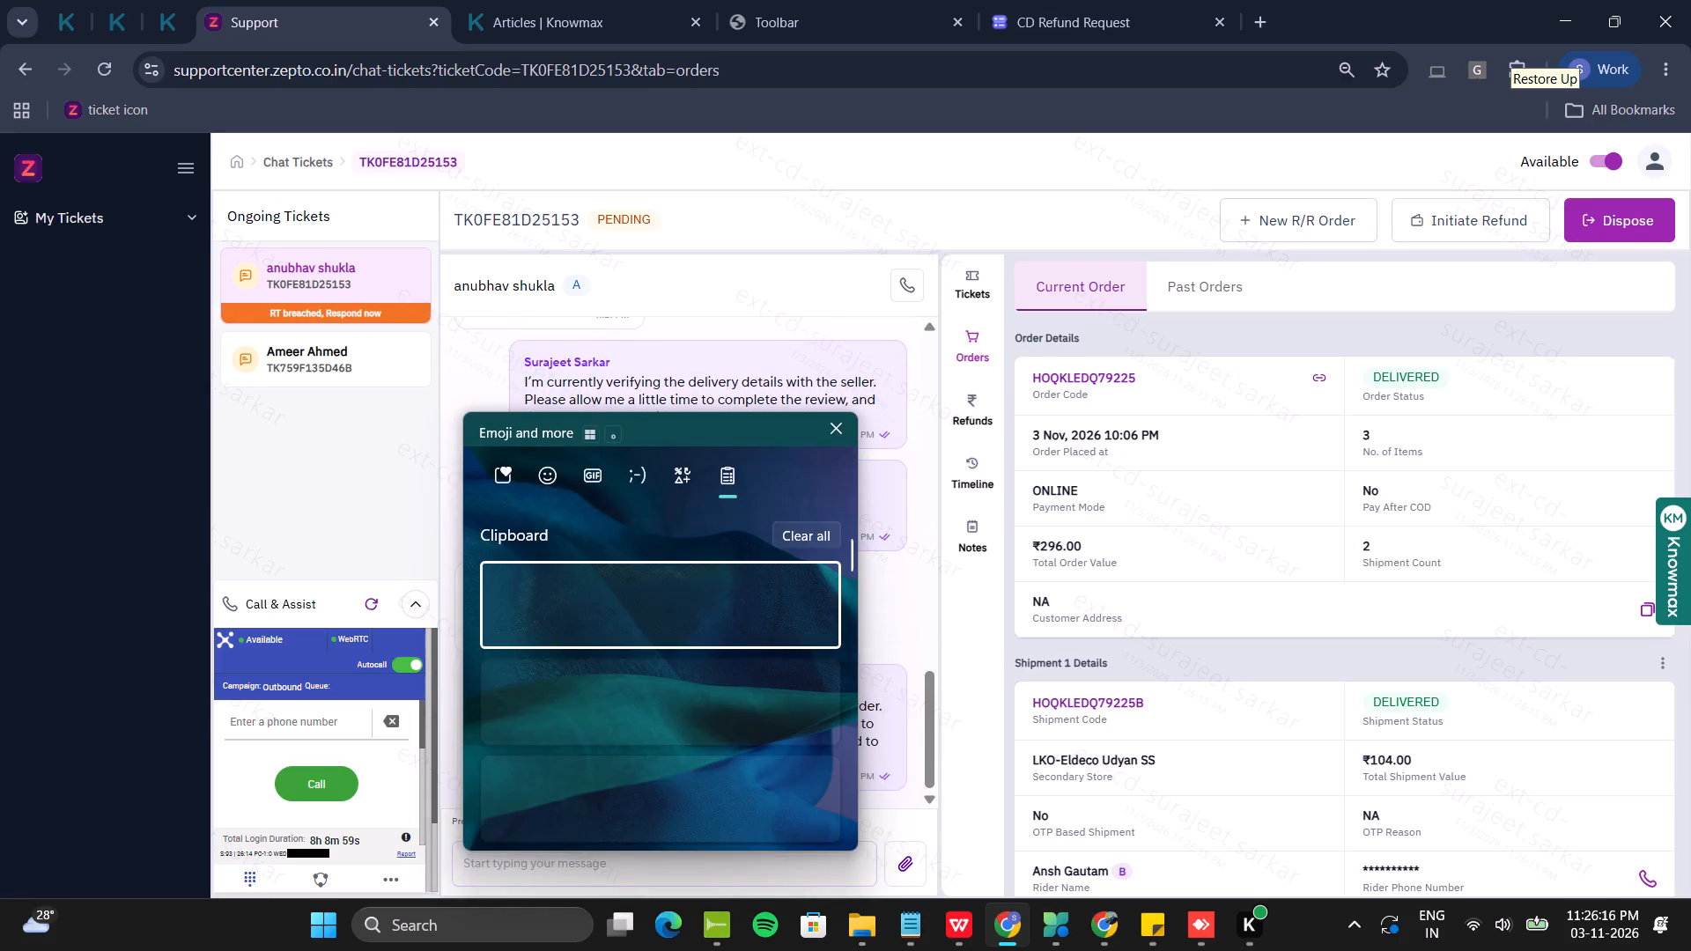
pyautogui.click(589, 704)
pyautogui.press('space')
pyautogui.hotkey('ctrl', 'v')
pyautogui.click(905, 839)
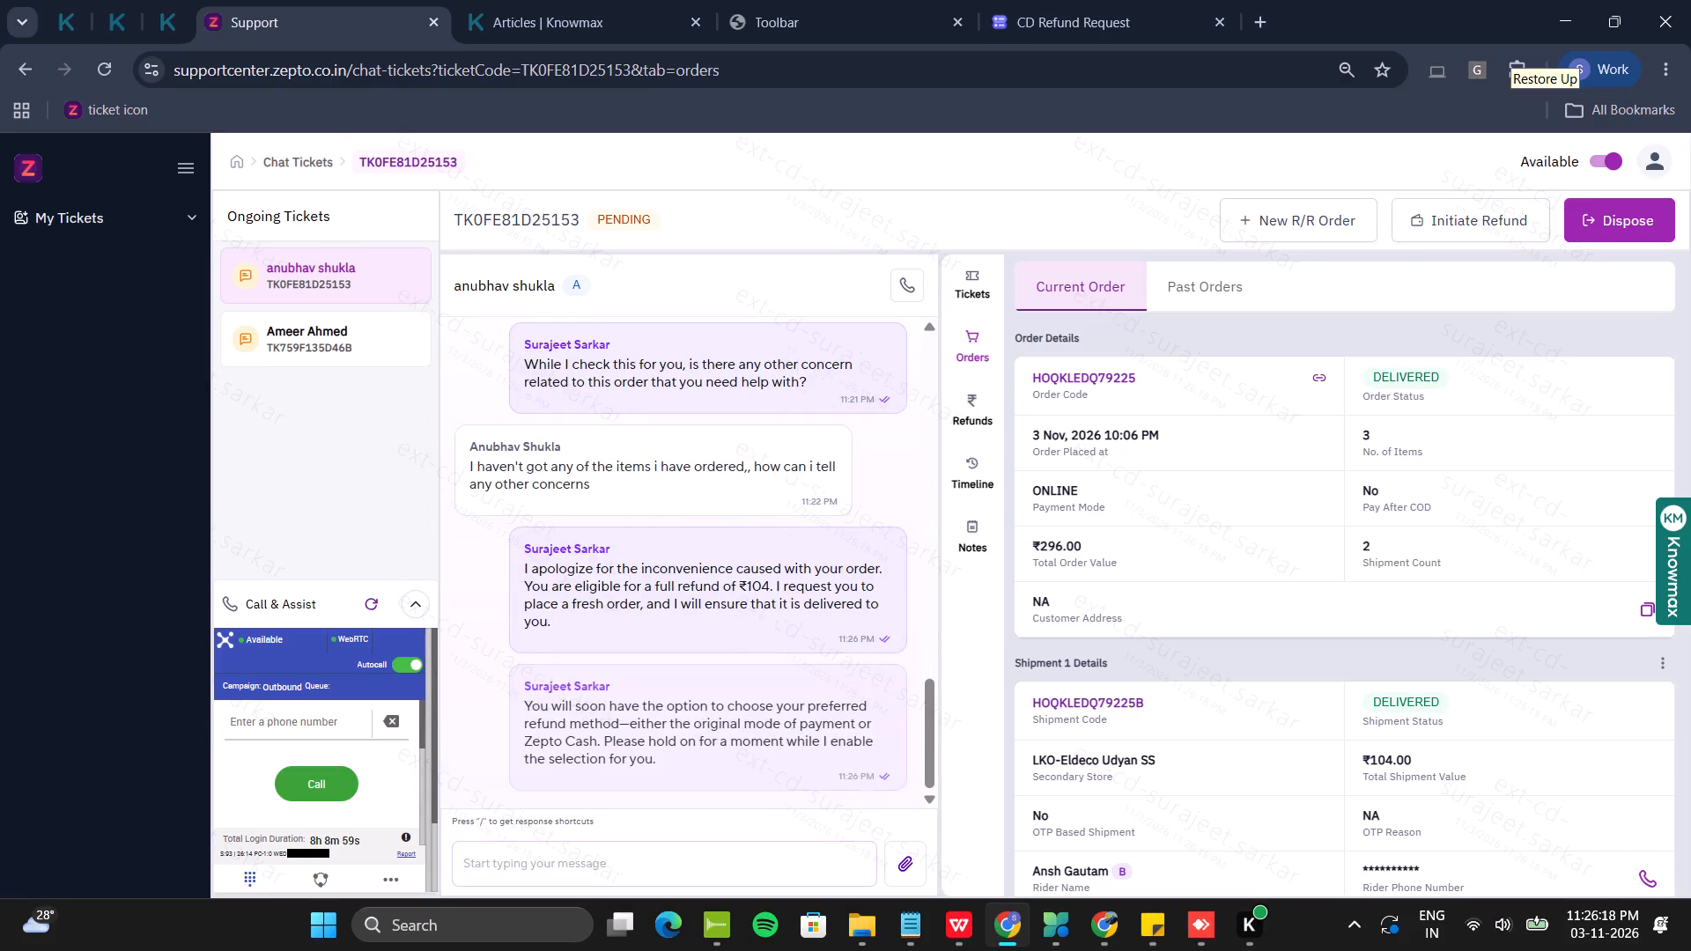
pyautogui.click(1460, 240)
pyautogui.click(512, 298)
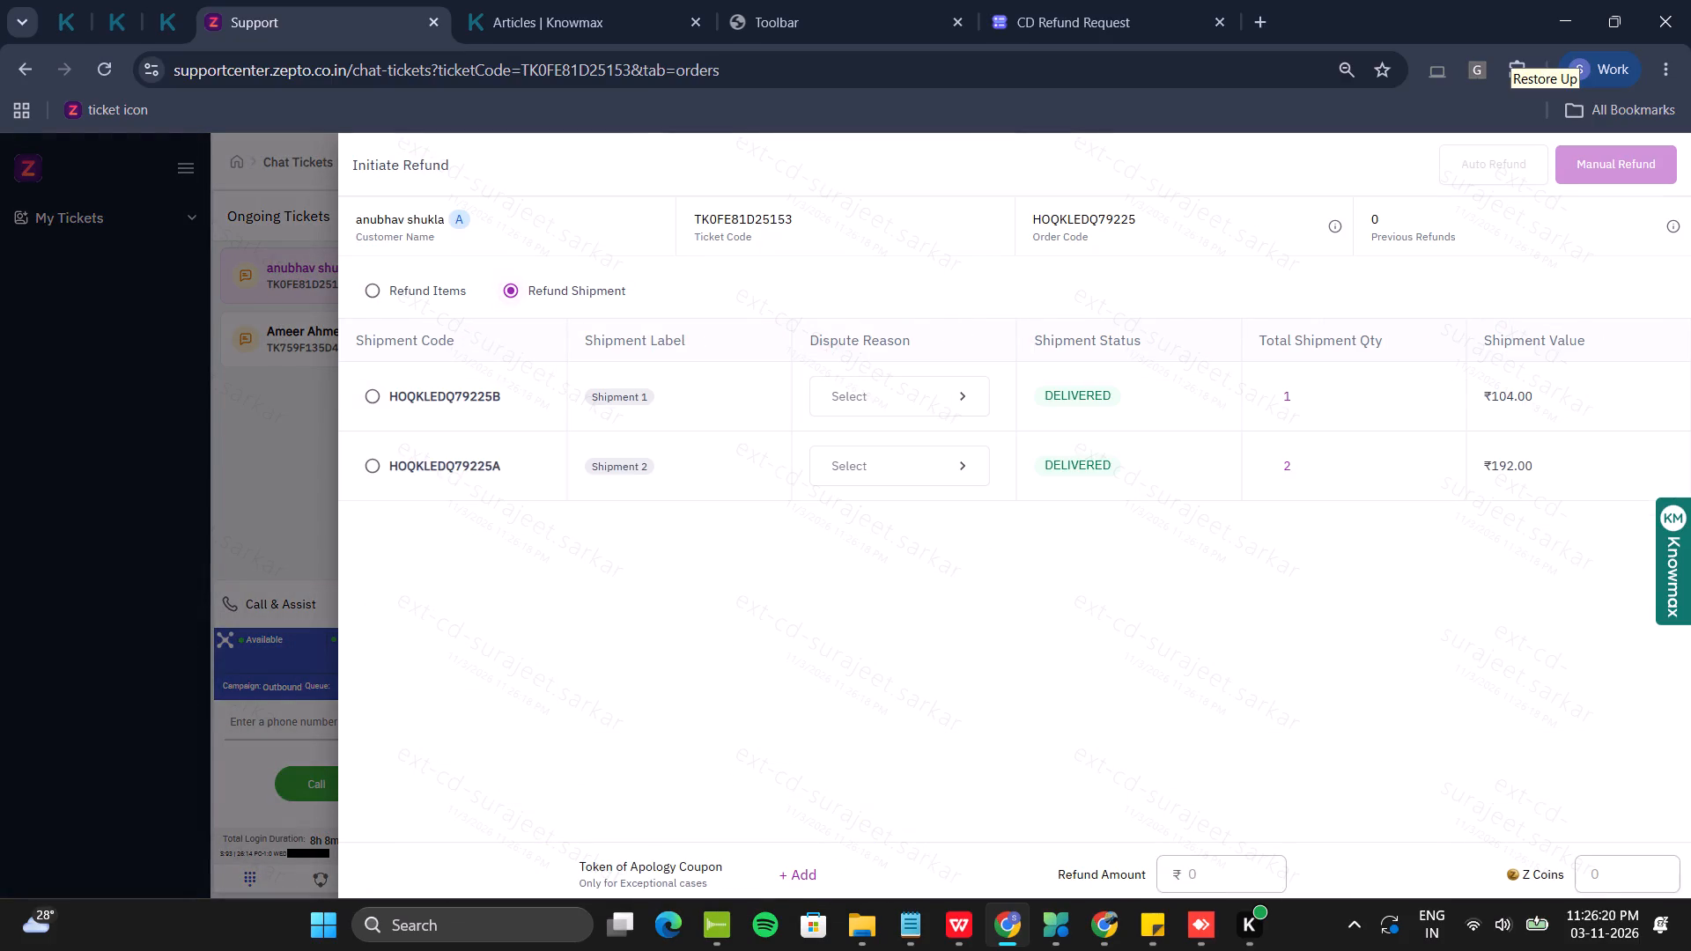
pyautogui.click(371, 403)
pyautogui.click(927, 407)
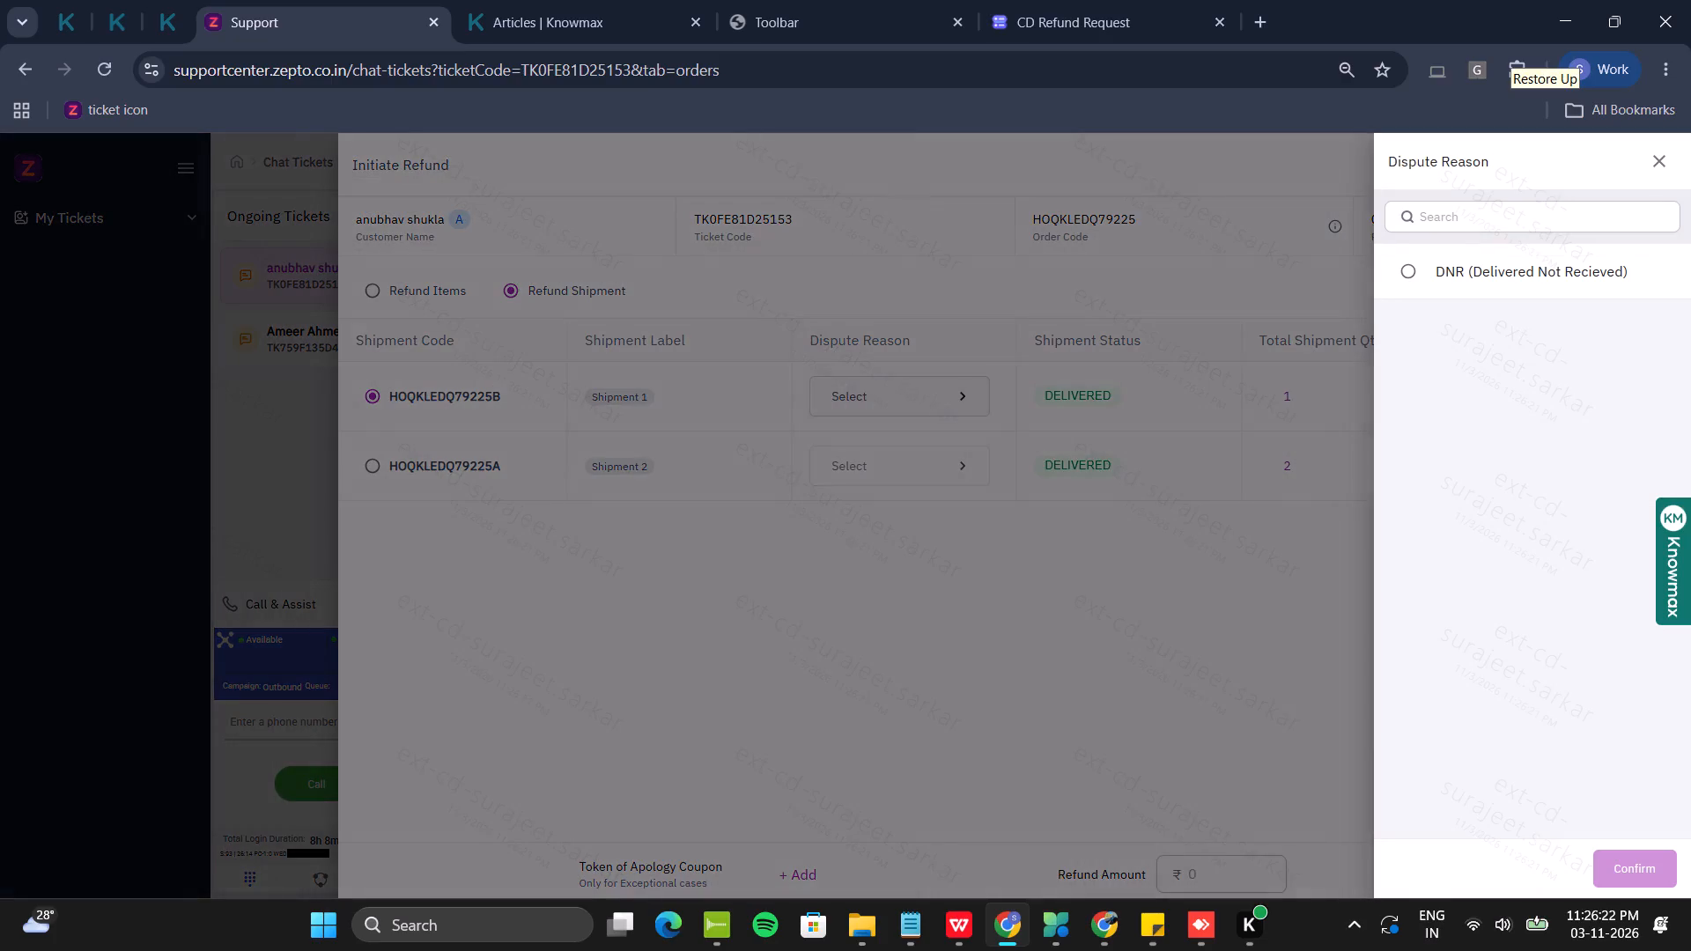
pyautogui.click(1406, 262)
pyautogui.click(1650, 866)
pyautogui.click(1503, 164)
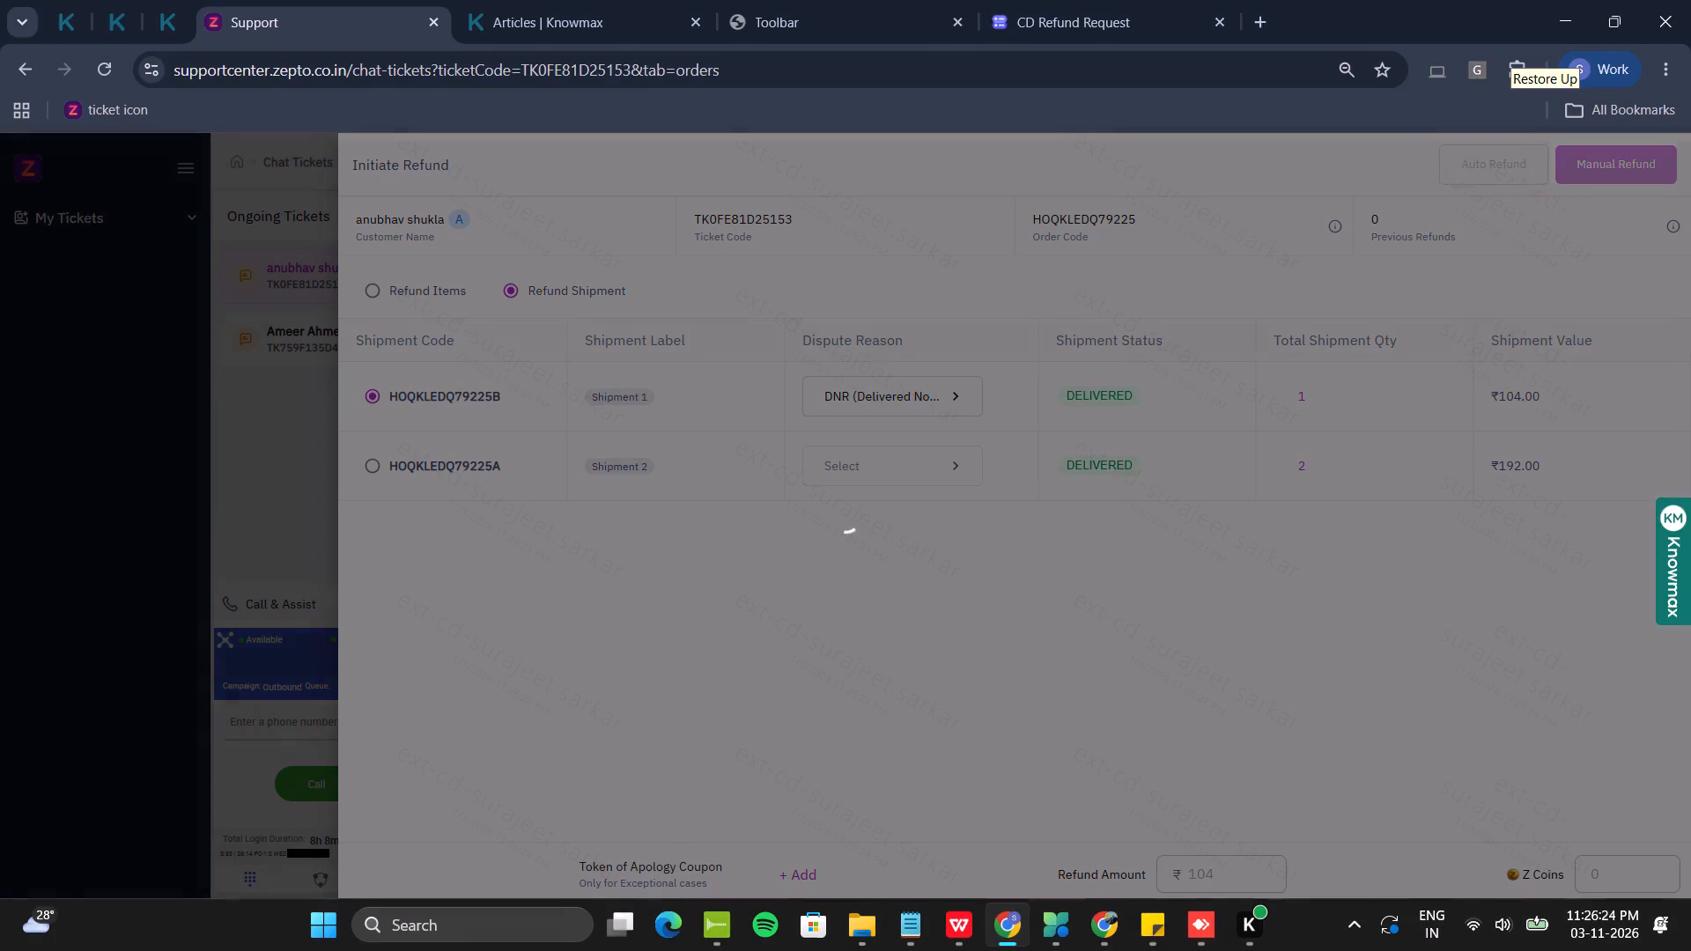
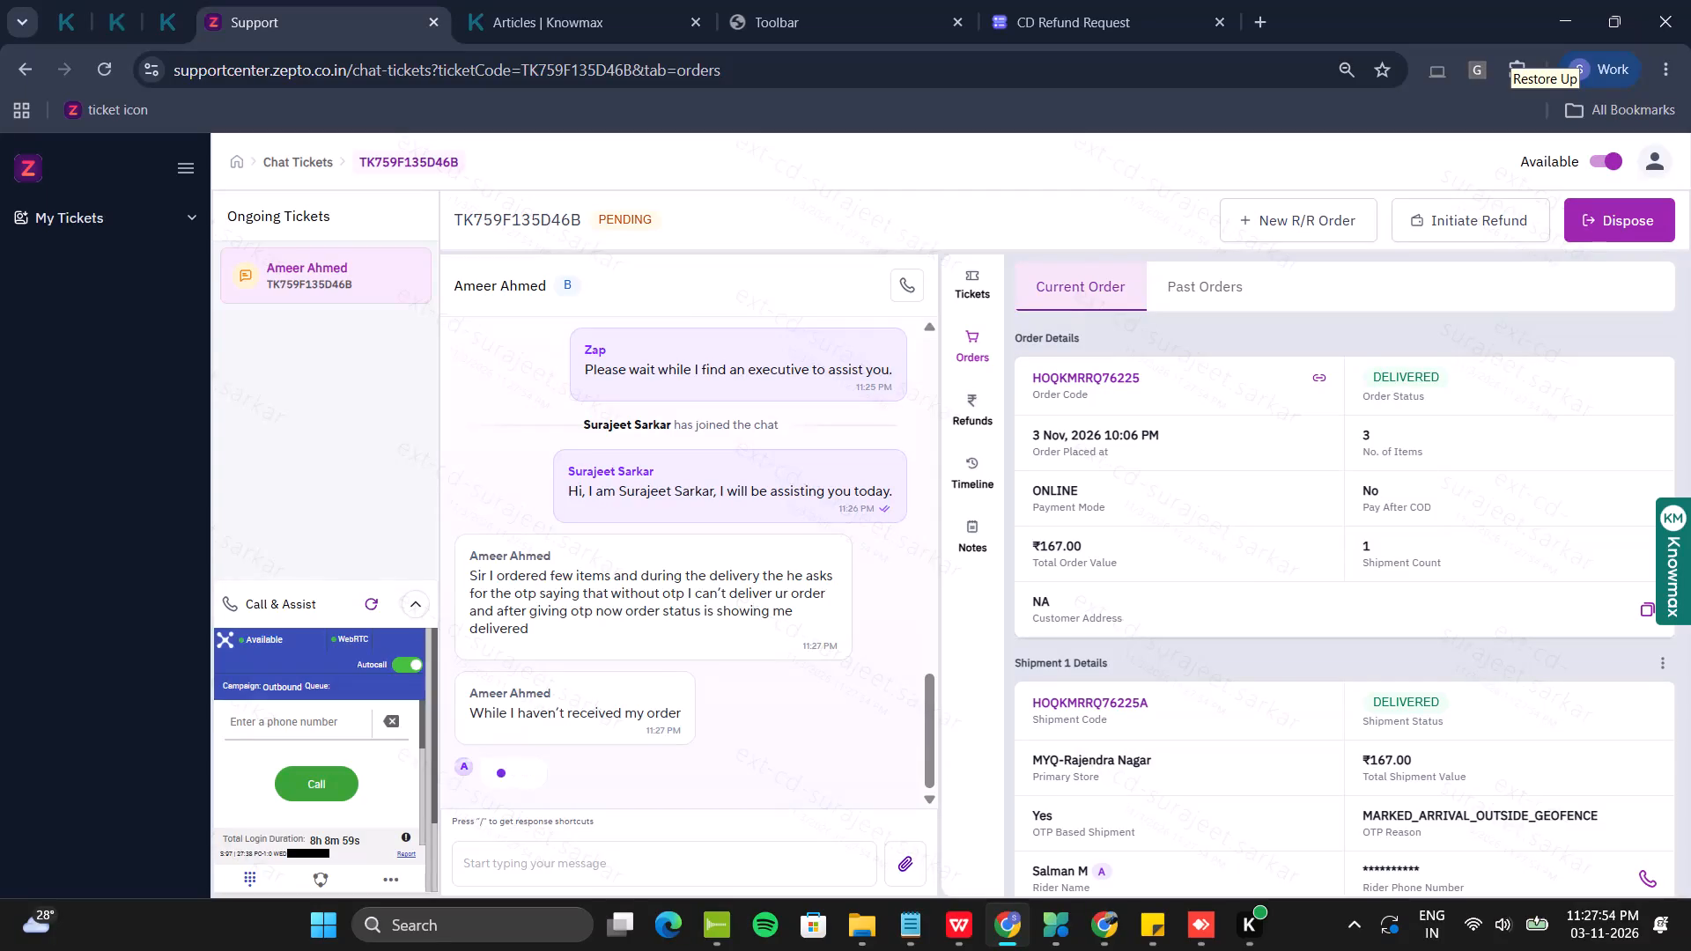
pyautogui.click(602, 854)
pyautogui.press('super+v')
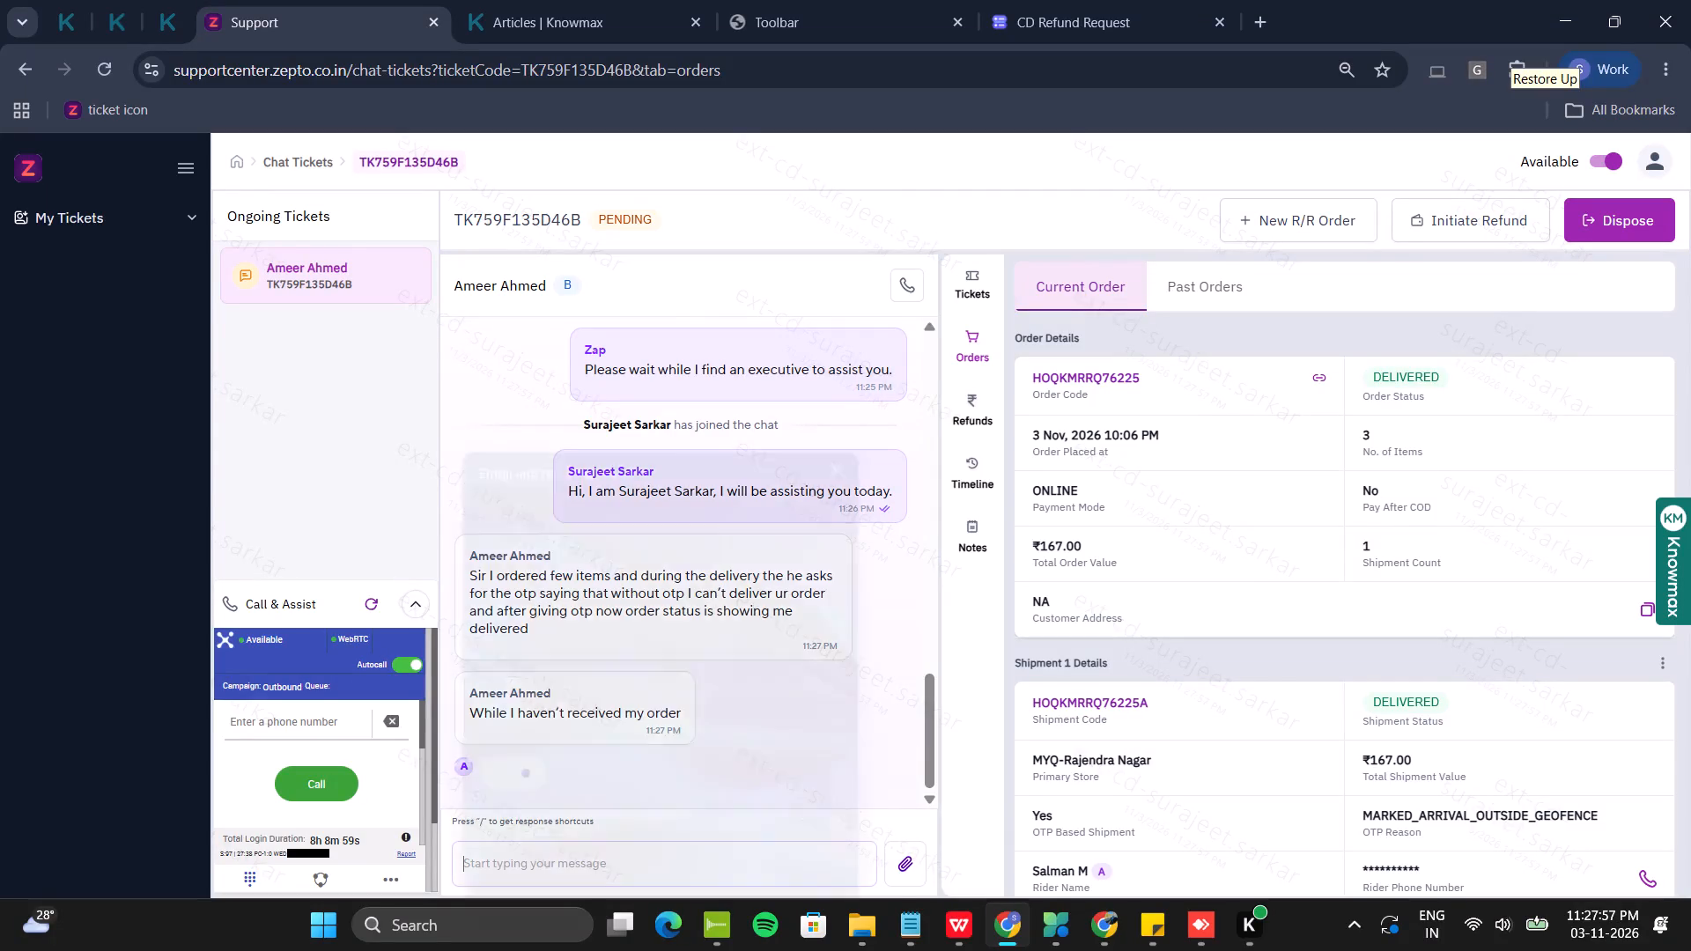
pyautogui.press('Left')
pyautogui.press('Left')
pyautogui.press('Return')
pyautogui.hotkey('ctrl', 'v')
pyautogui.press('space')
pyautogui.press('Return')
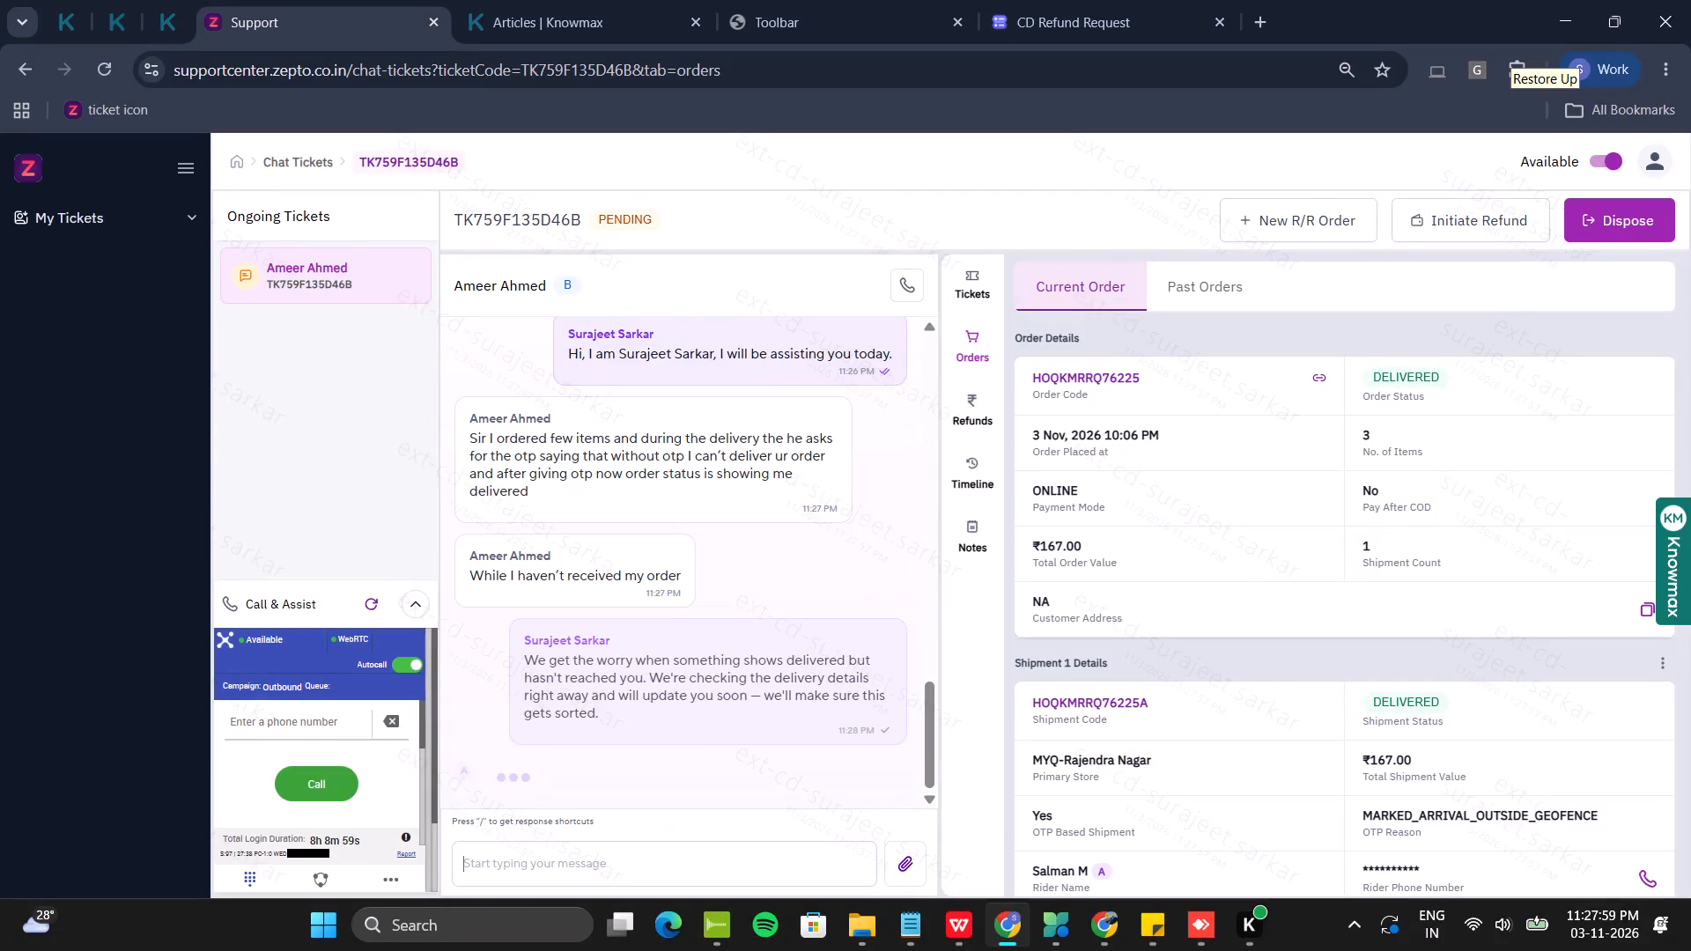
pyautogui.press('super+v')
pyautogui.press('Left')
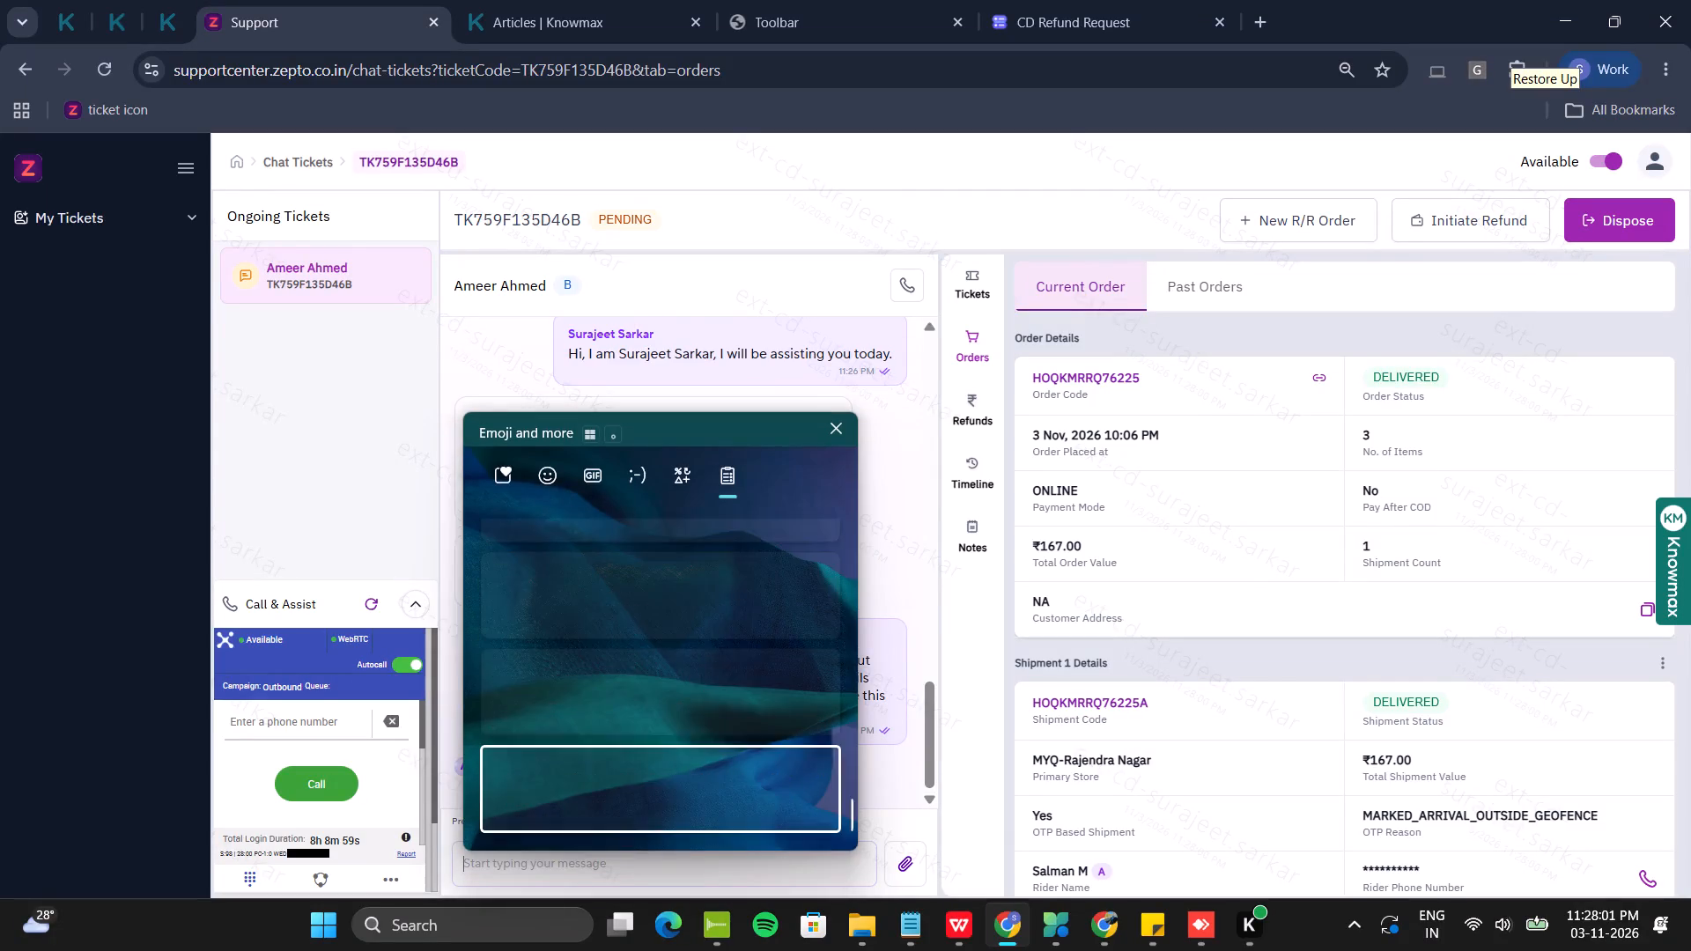
pyautogui.press('Left')
pyautogui.press('Left')
pyautogui.press('Return')
pyautogui.hotkey('ctrl', 'v')
pyautogui.press('space')
pyautogui.press('Return')
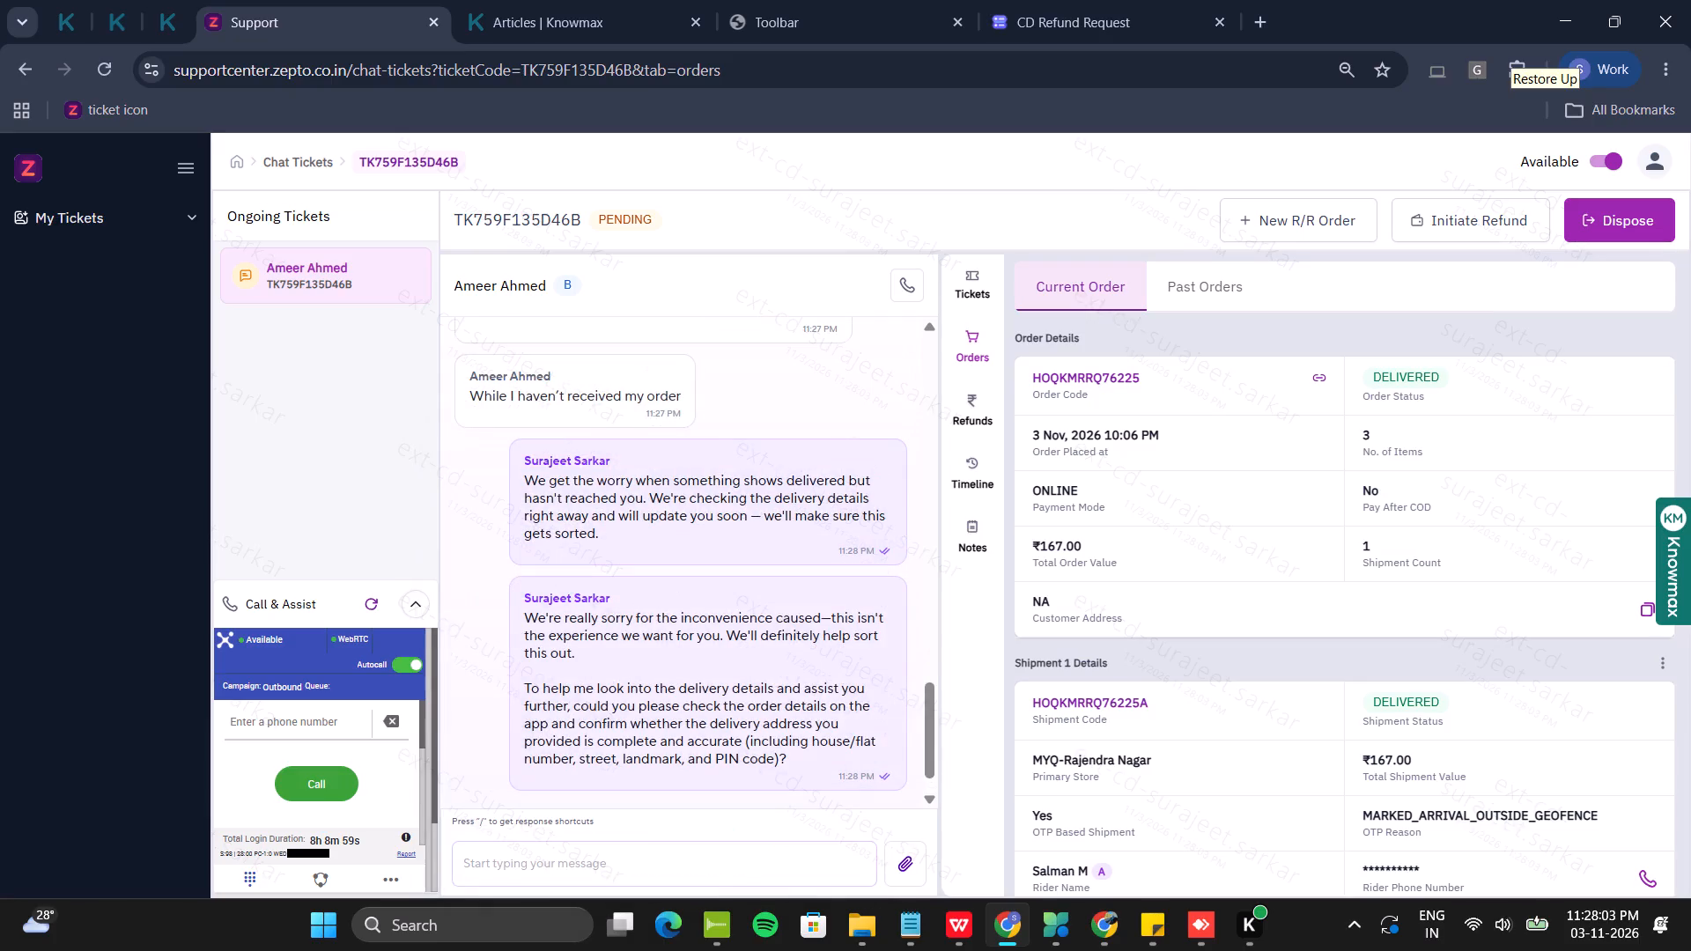
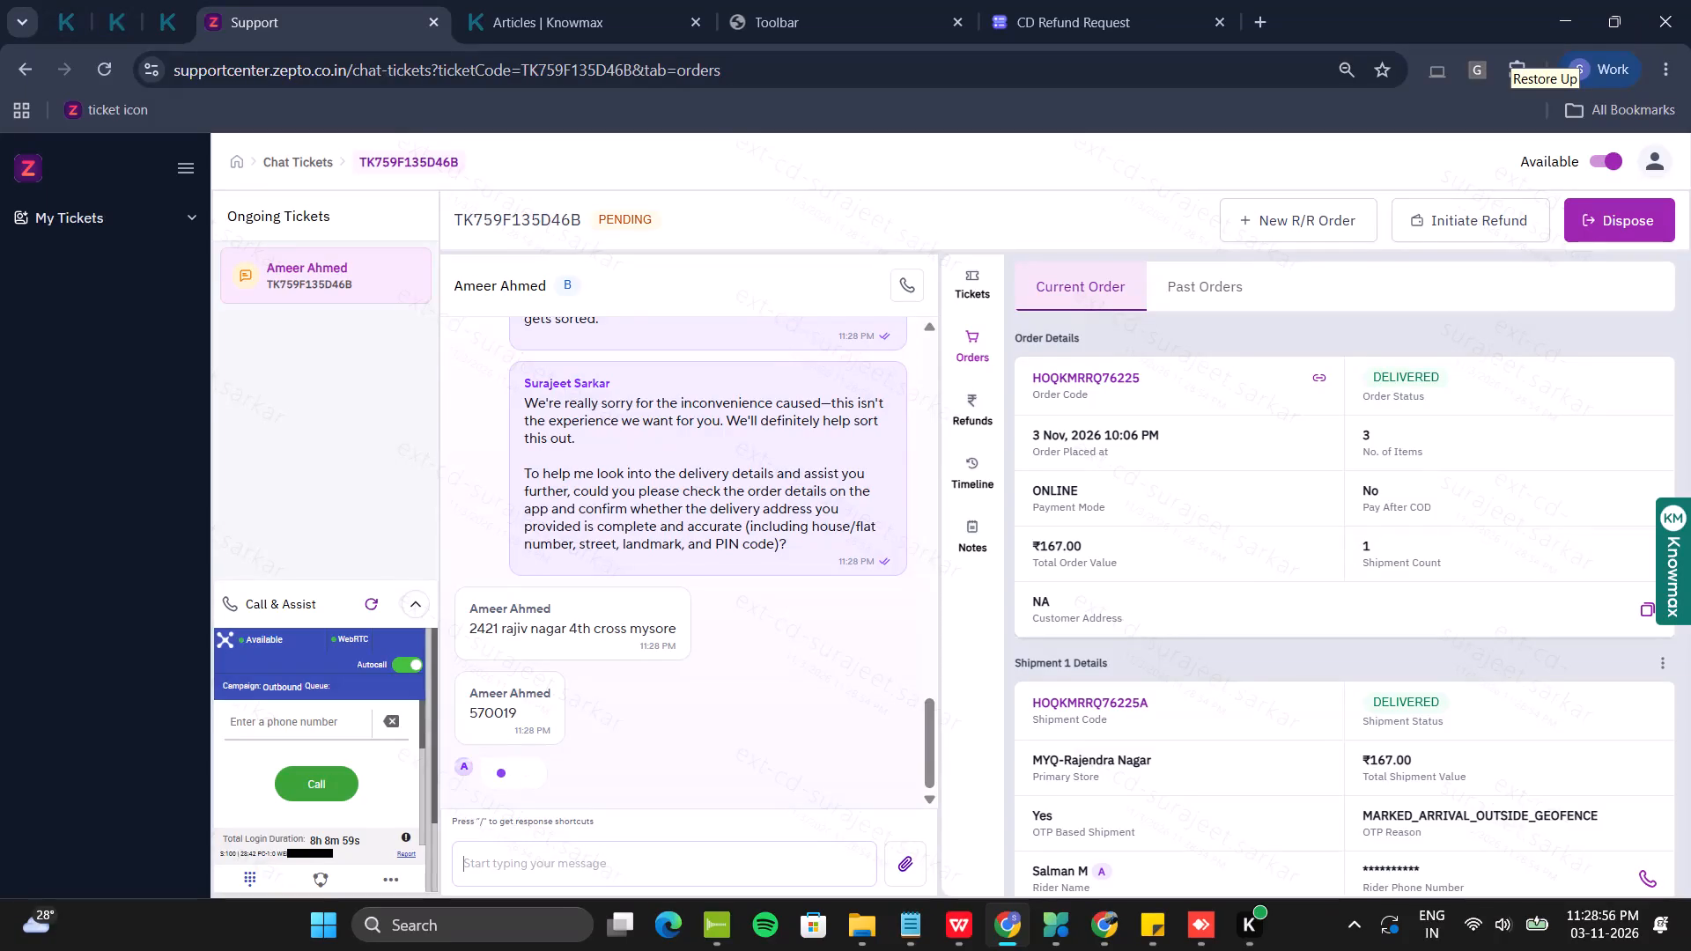
pyautogui.tripleClick(532, 222)
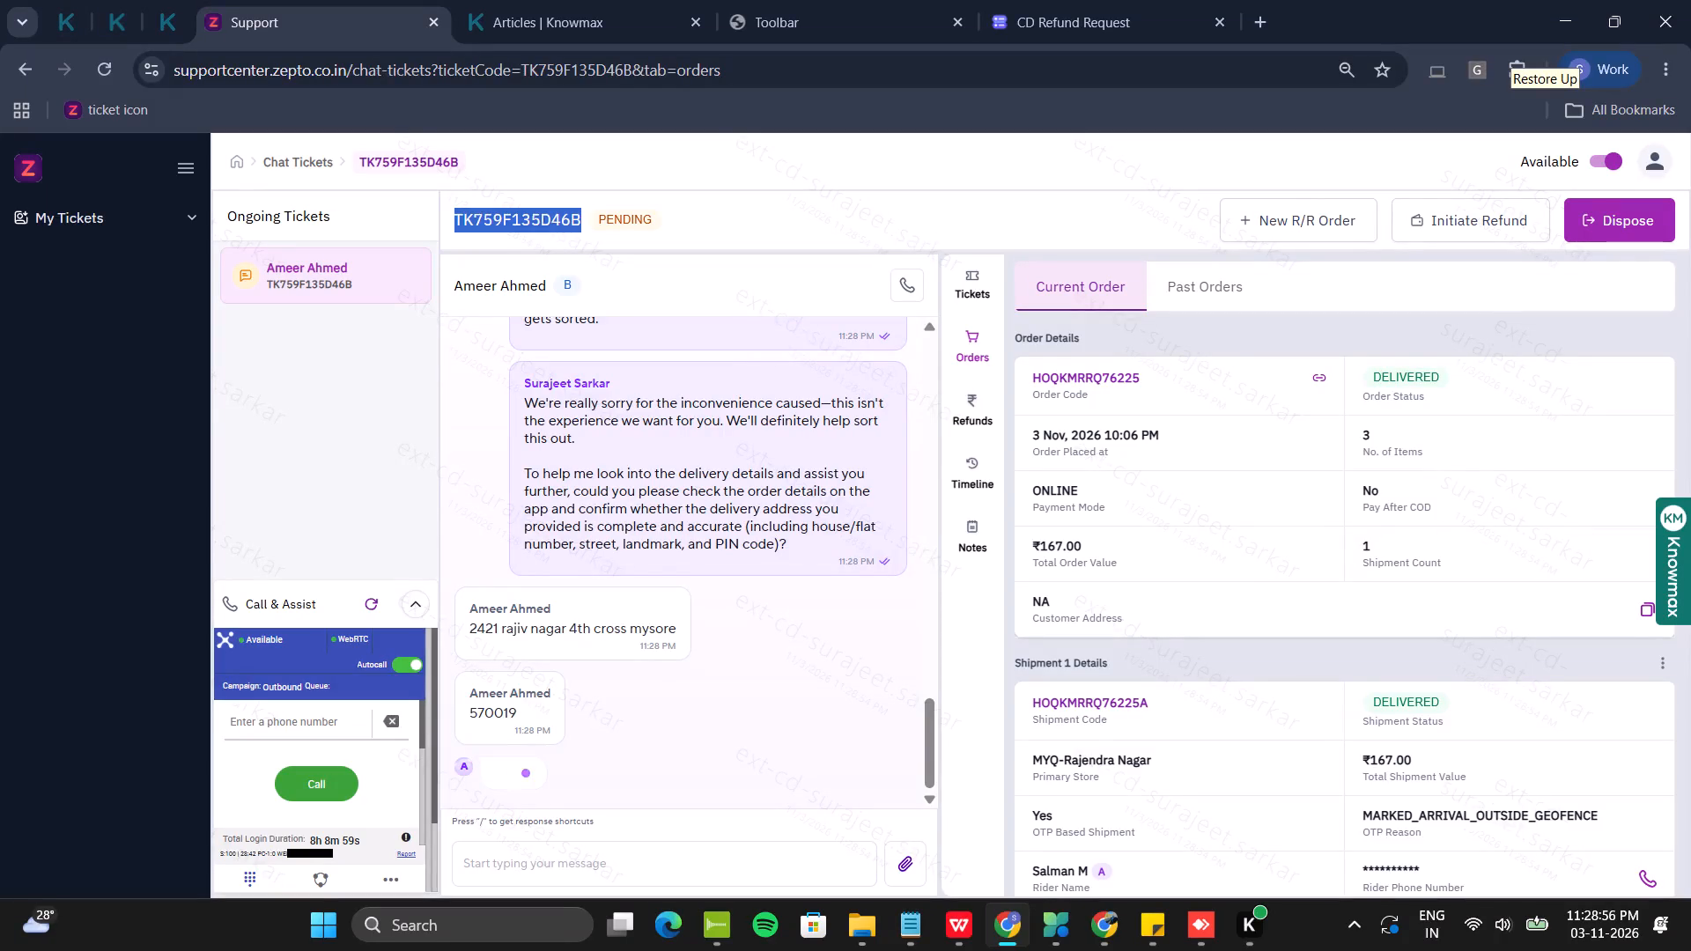
pyautogui.rightClick(533, 222)
pyautogui.click(572, 253)
pyautogui.click(100, 26)
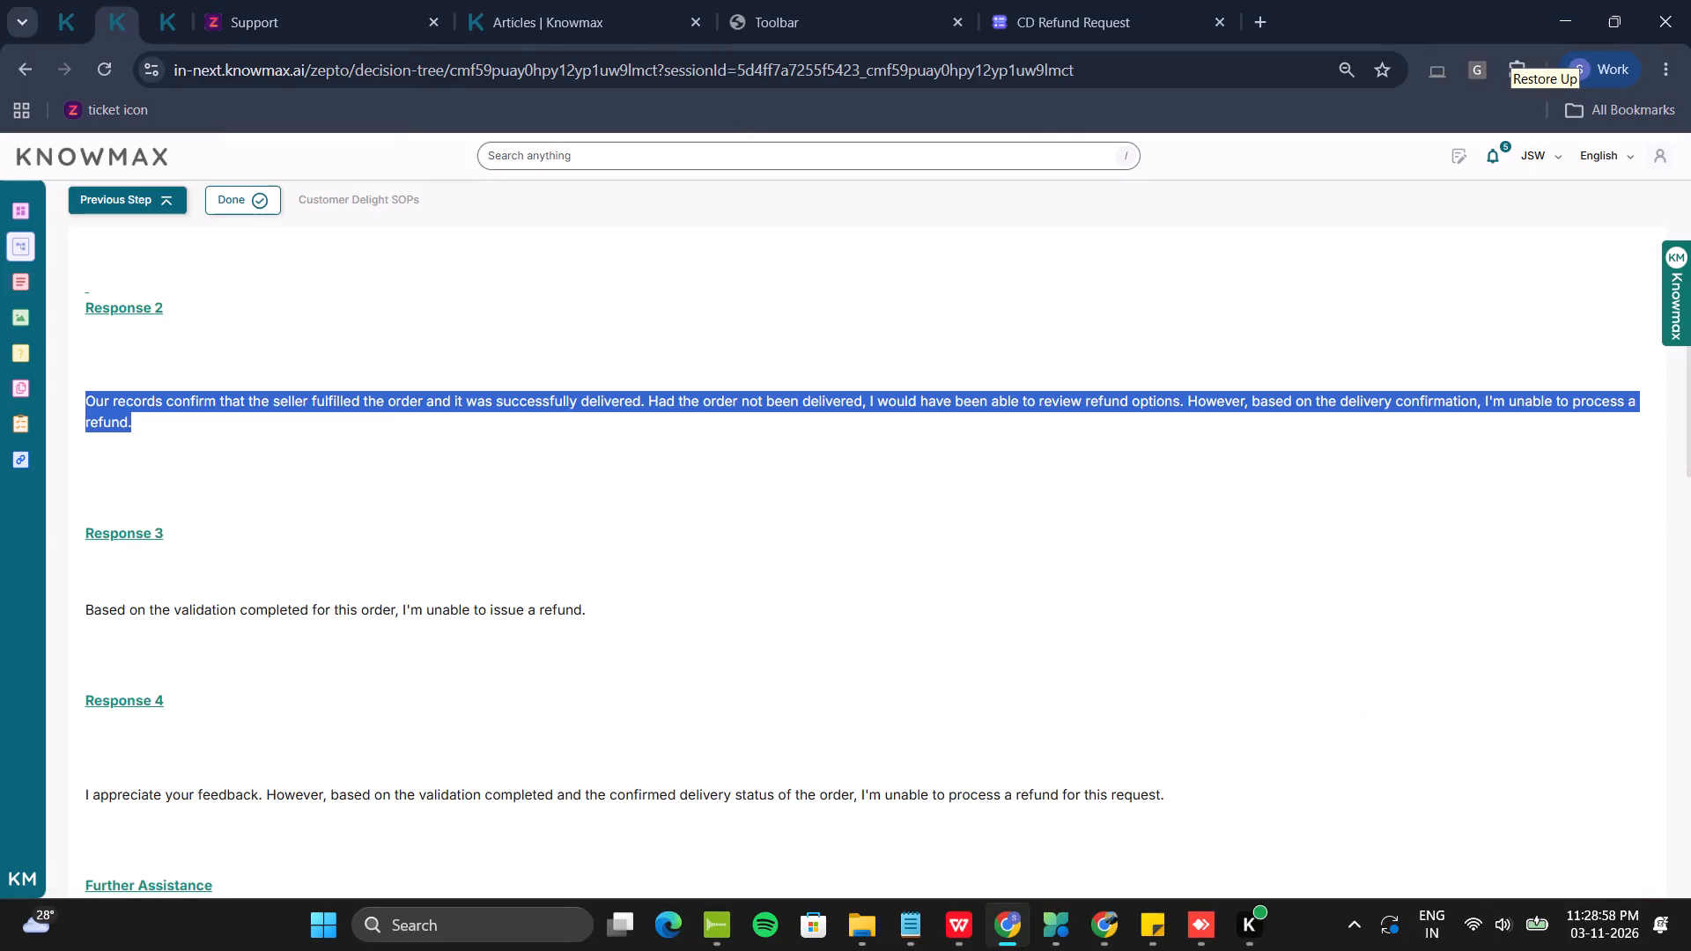
pyautogui.click(88, 10)
pyautogui.click(231, 244)
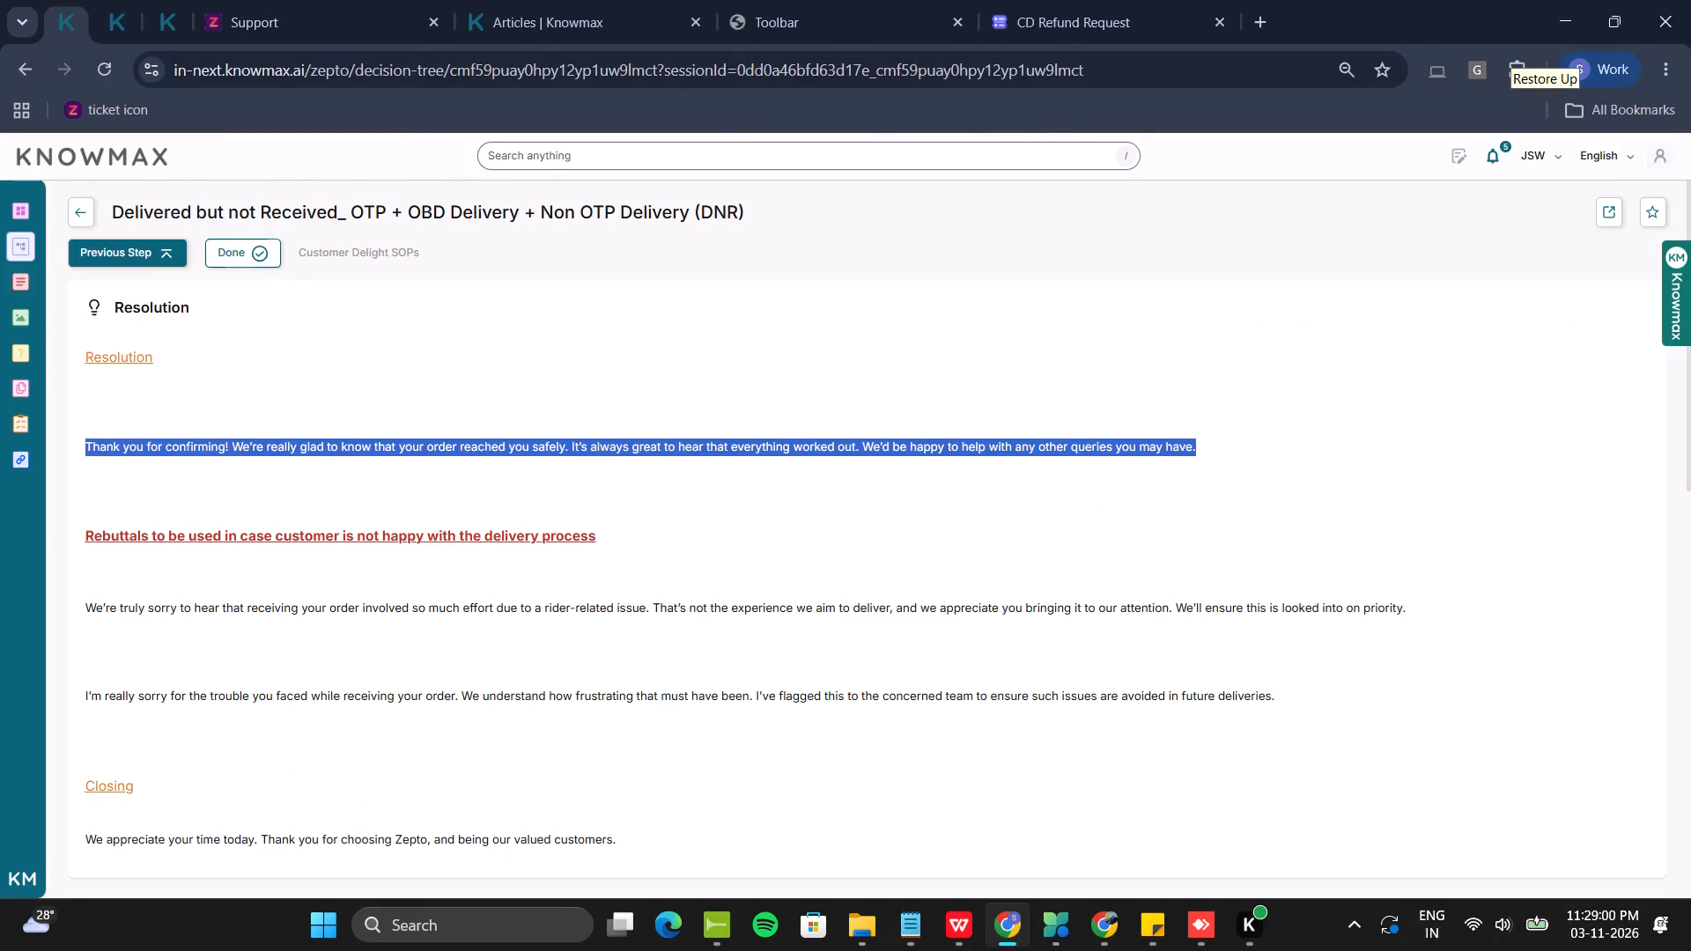
pyautogui.click(294, 564)
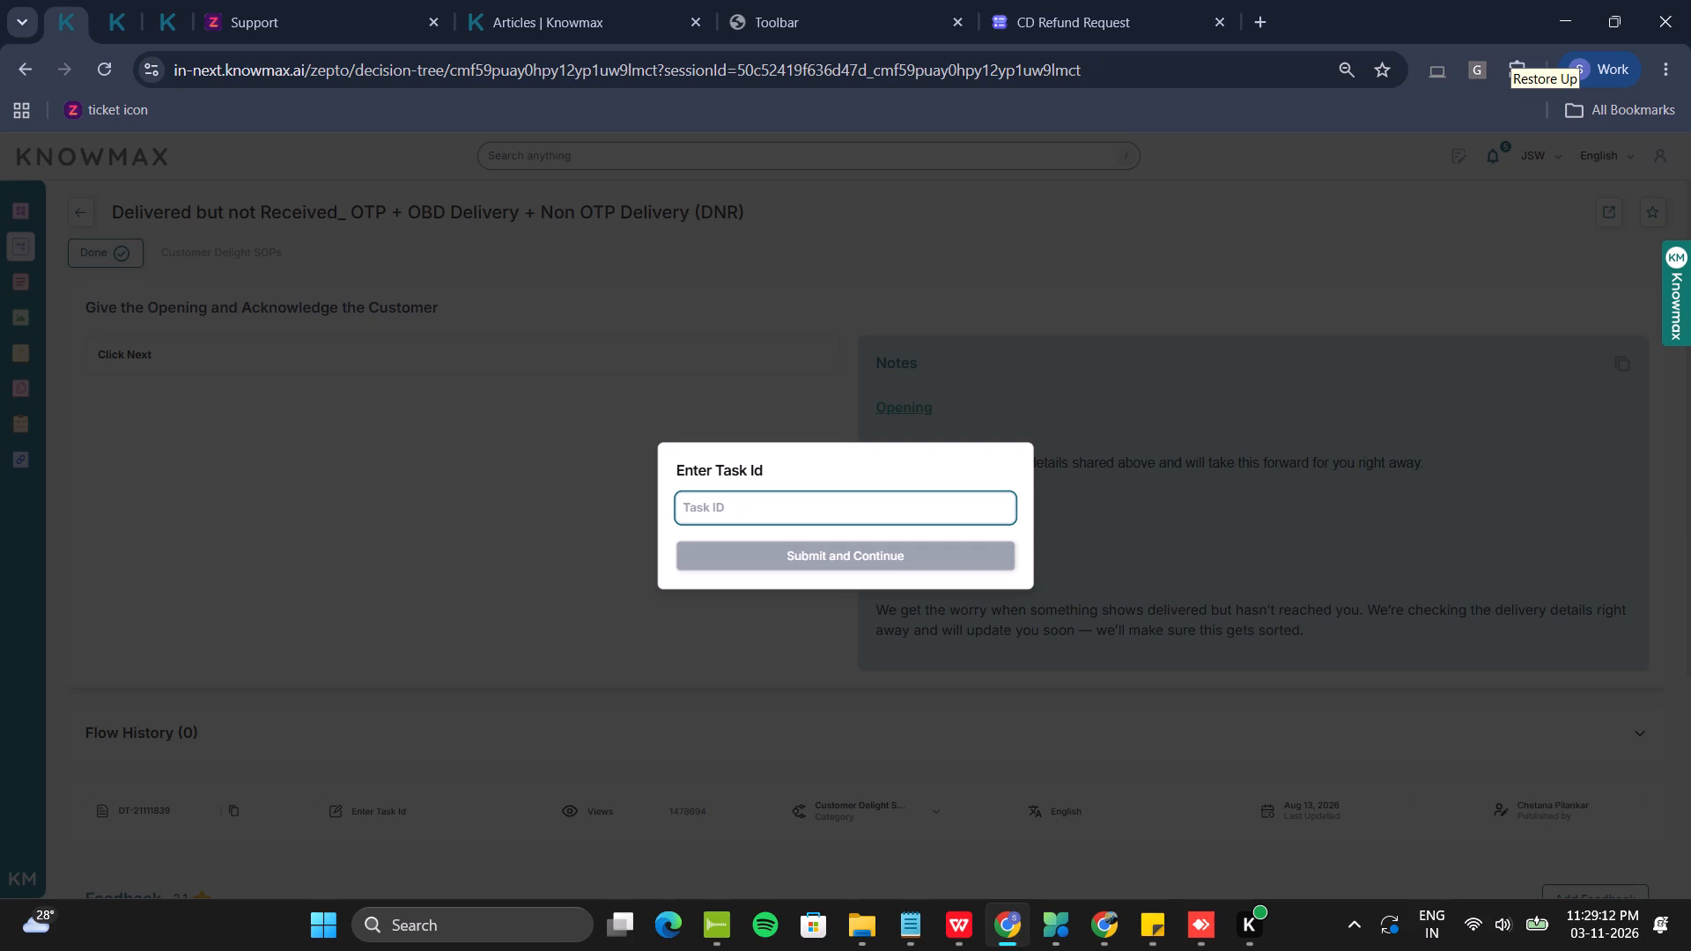
pyautogui.rightClick(687, 506)
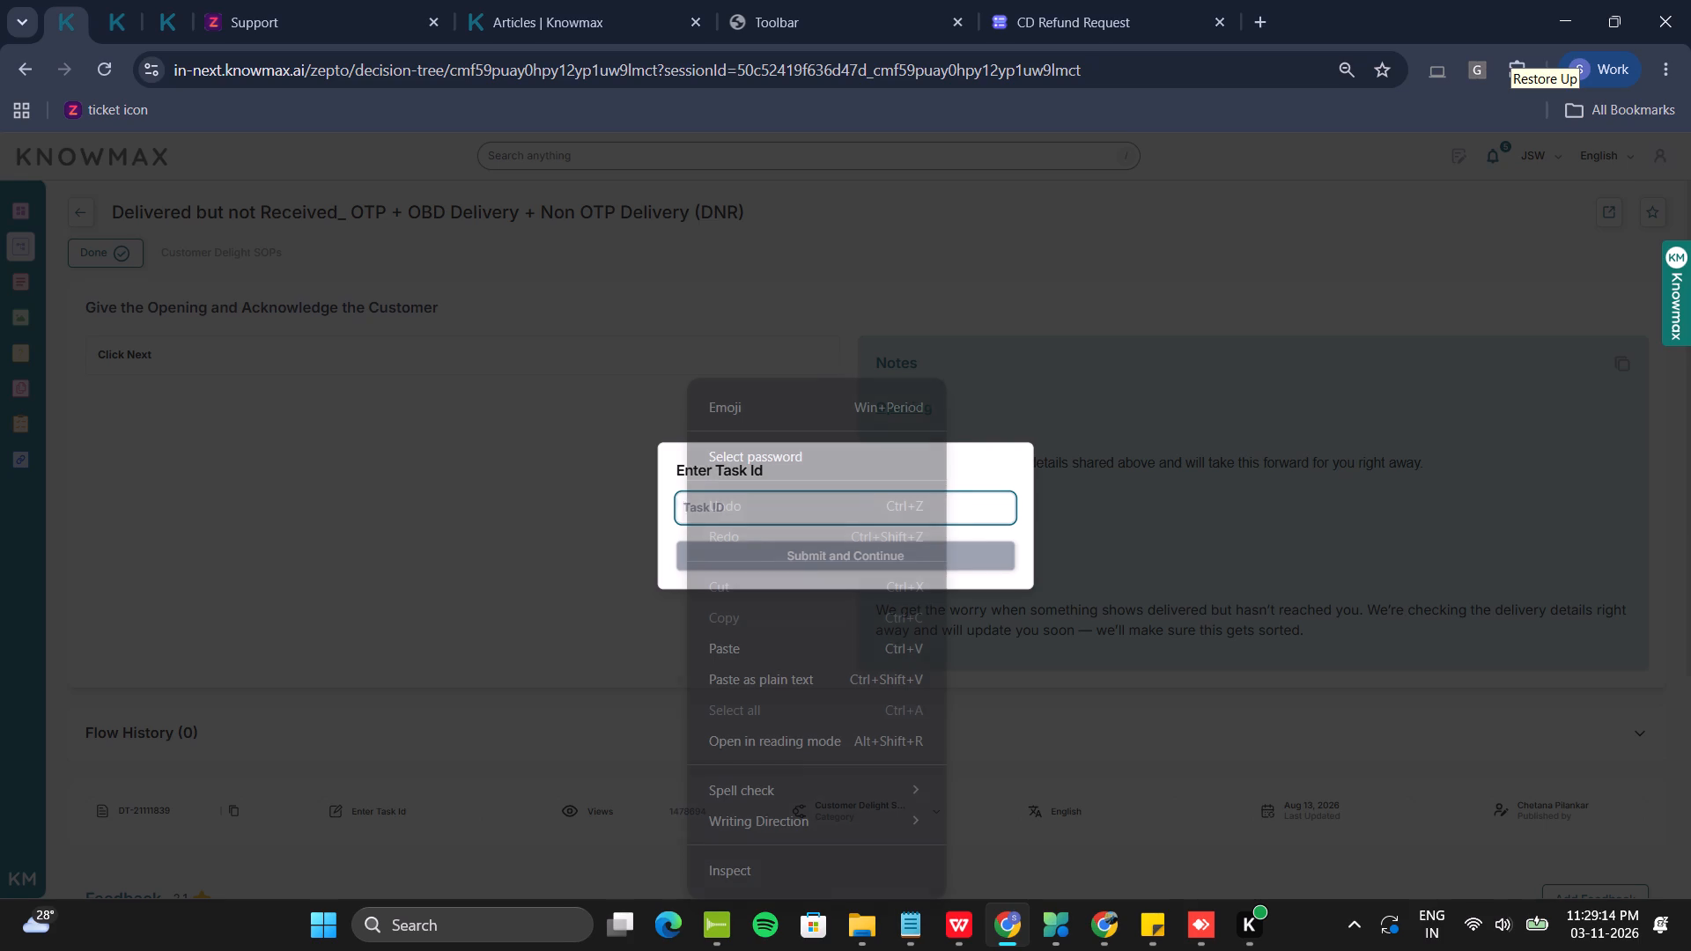
pyautogui.click(756, 654)
pyautogui.click(747, 552)
# Advance the SOP past the opening, choose Entire Order not delivered, and return to the support ticket.
pyautogui.click(232, 350)
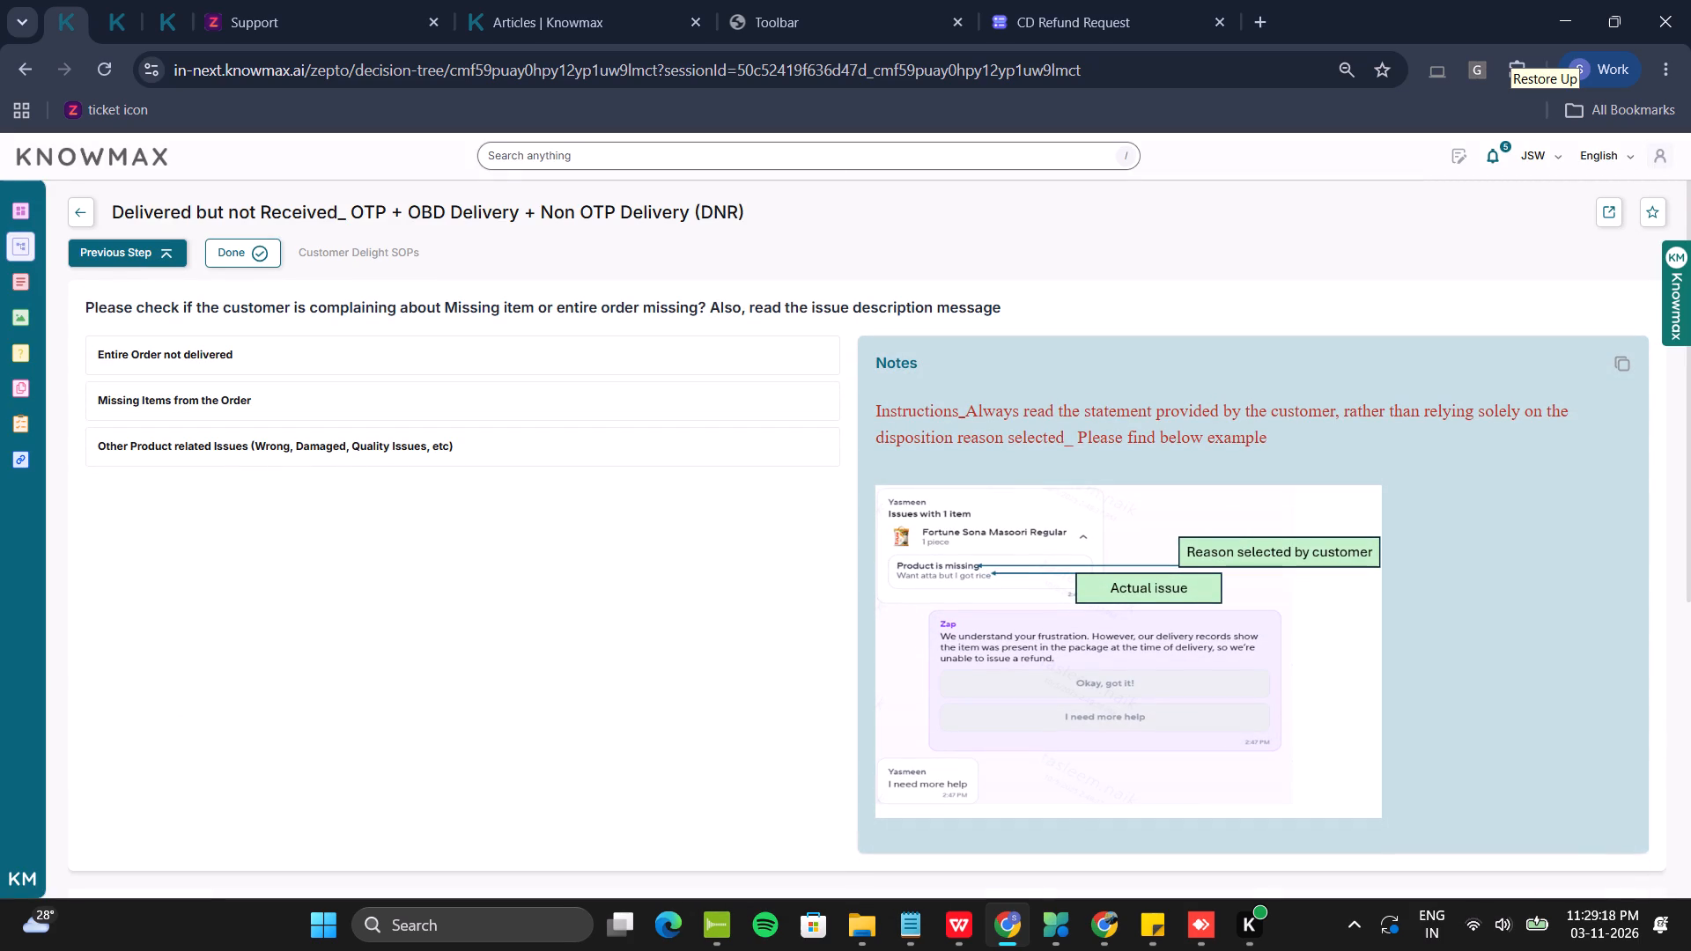
pyautogui.click(168, 355)
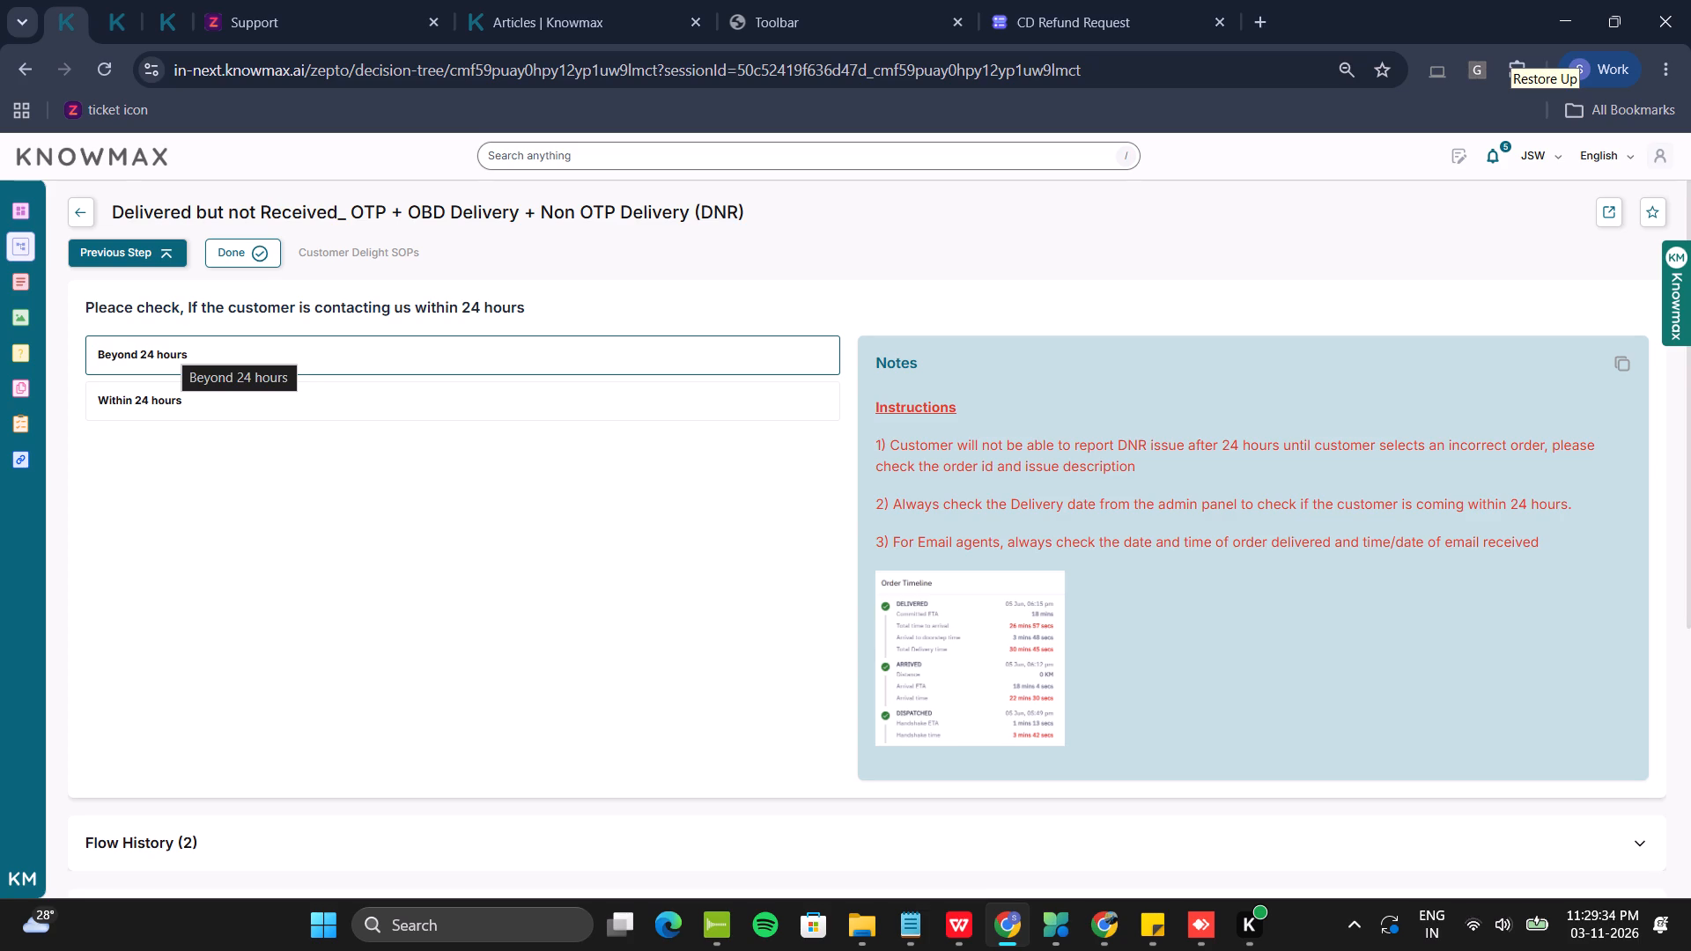
pyautogui.click(312, 0)
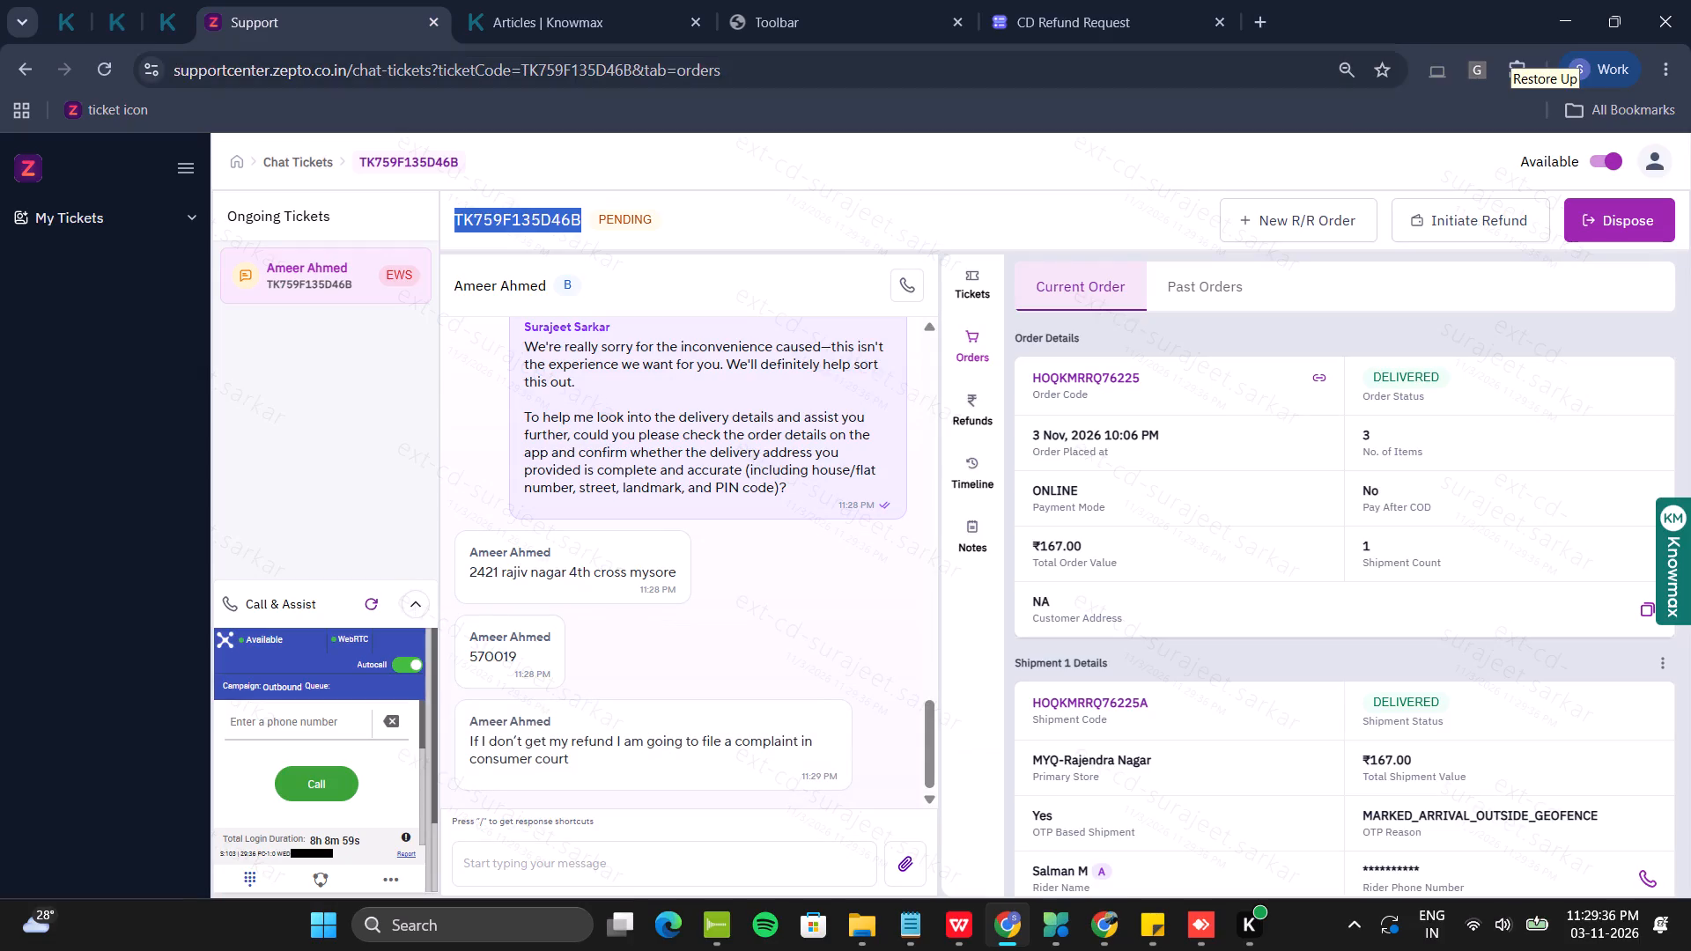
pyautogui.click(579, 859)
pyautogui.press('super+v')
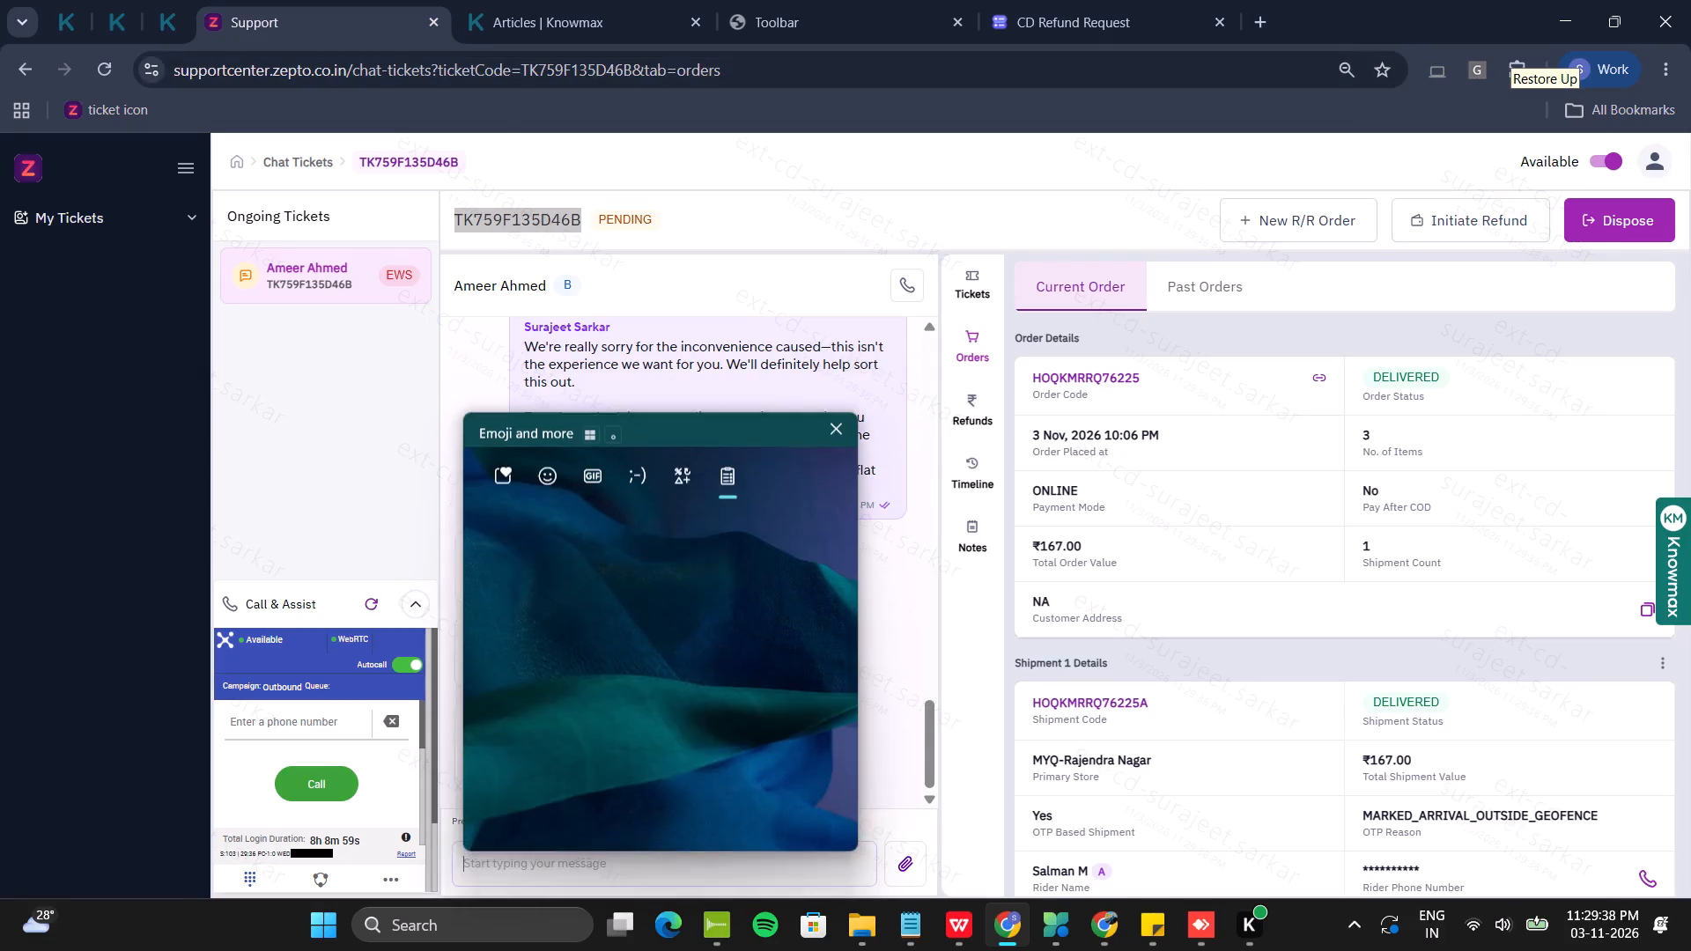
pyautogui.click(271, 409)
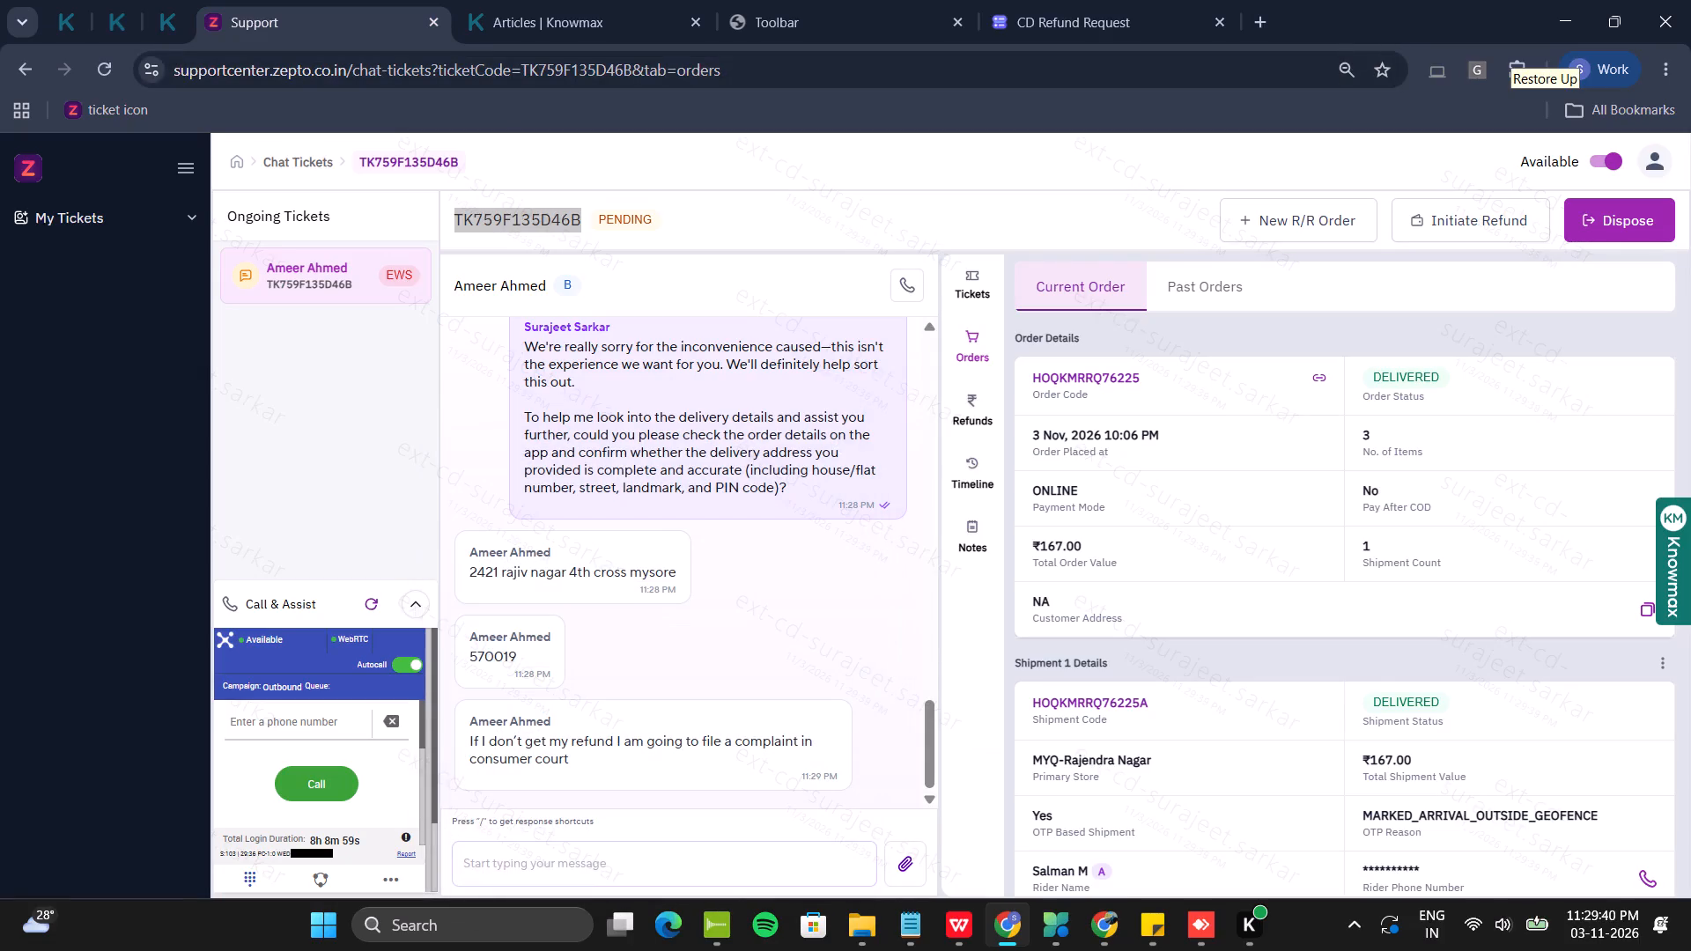
# Copy the MQ responses 1 and 2, about handling with utmost care and bringing in the Senior Expert, from Sticky Notes.
pyautogui.click(1154, 928)
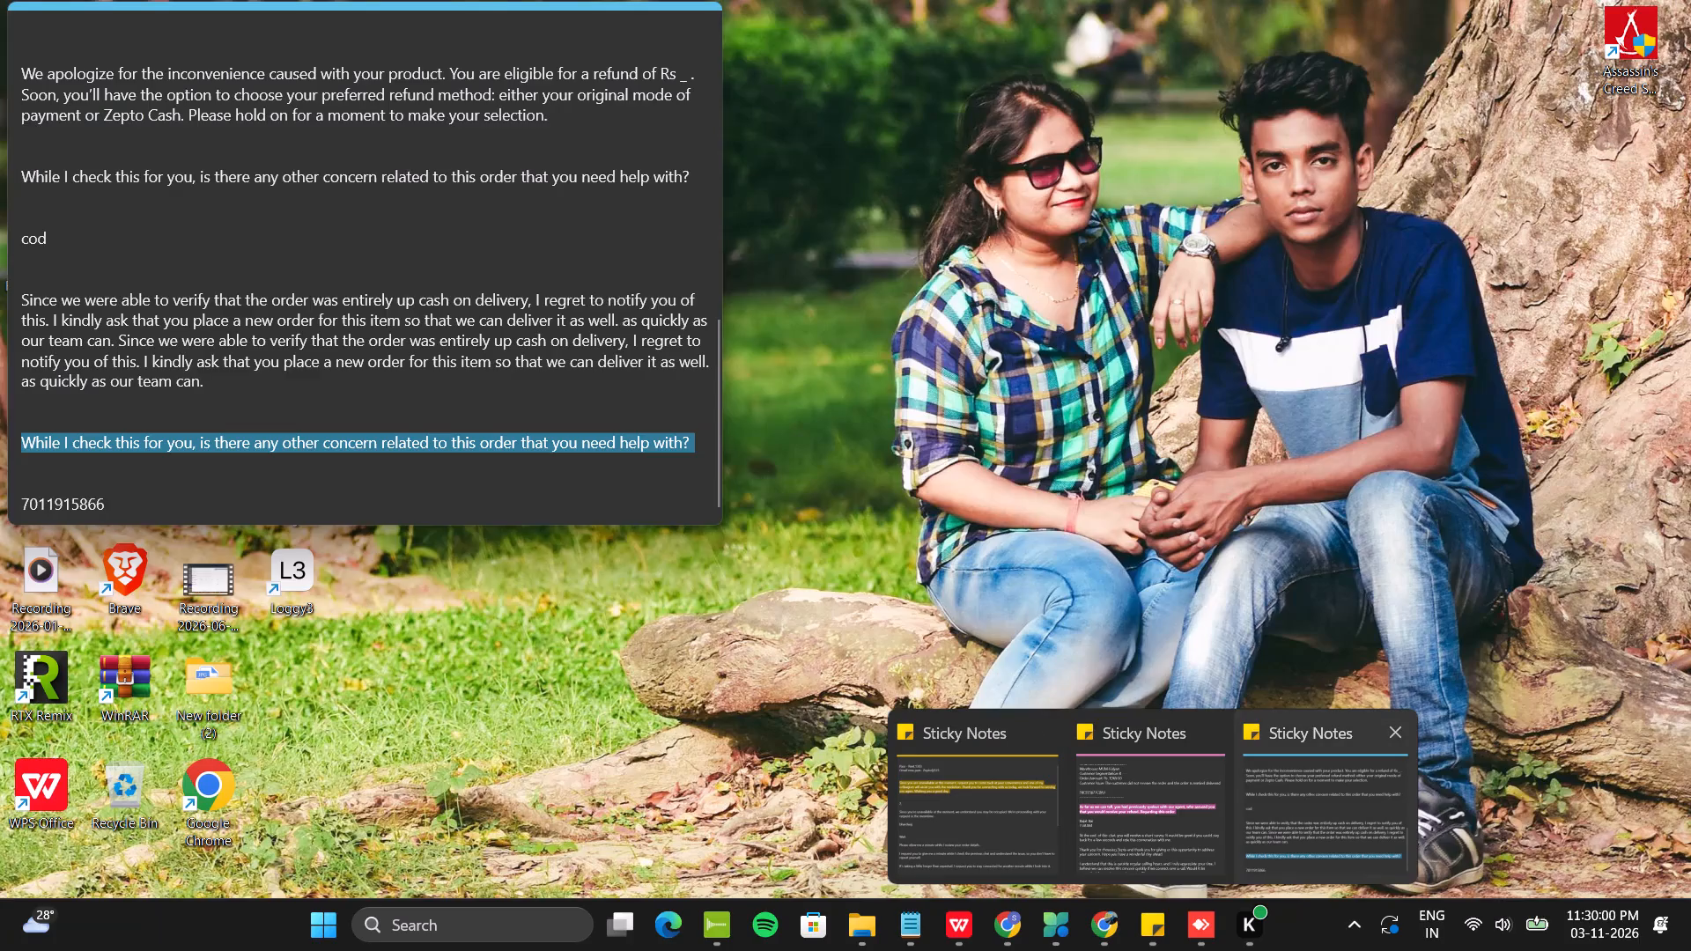
pyautogui.click(1001, 809)
pyautogui.scroll(-7, 499, 247)
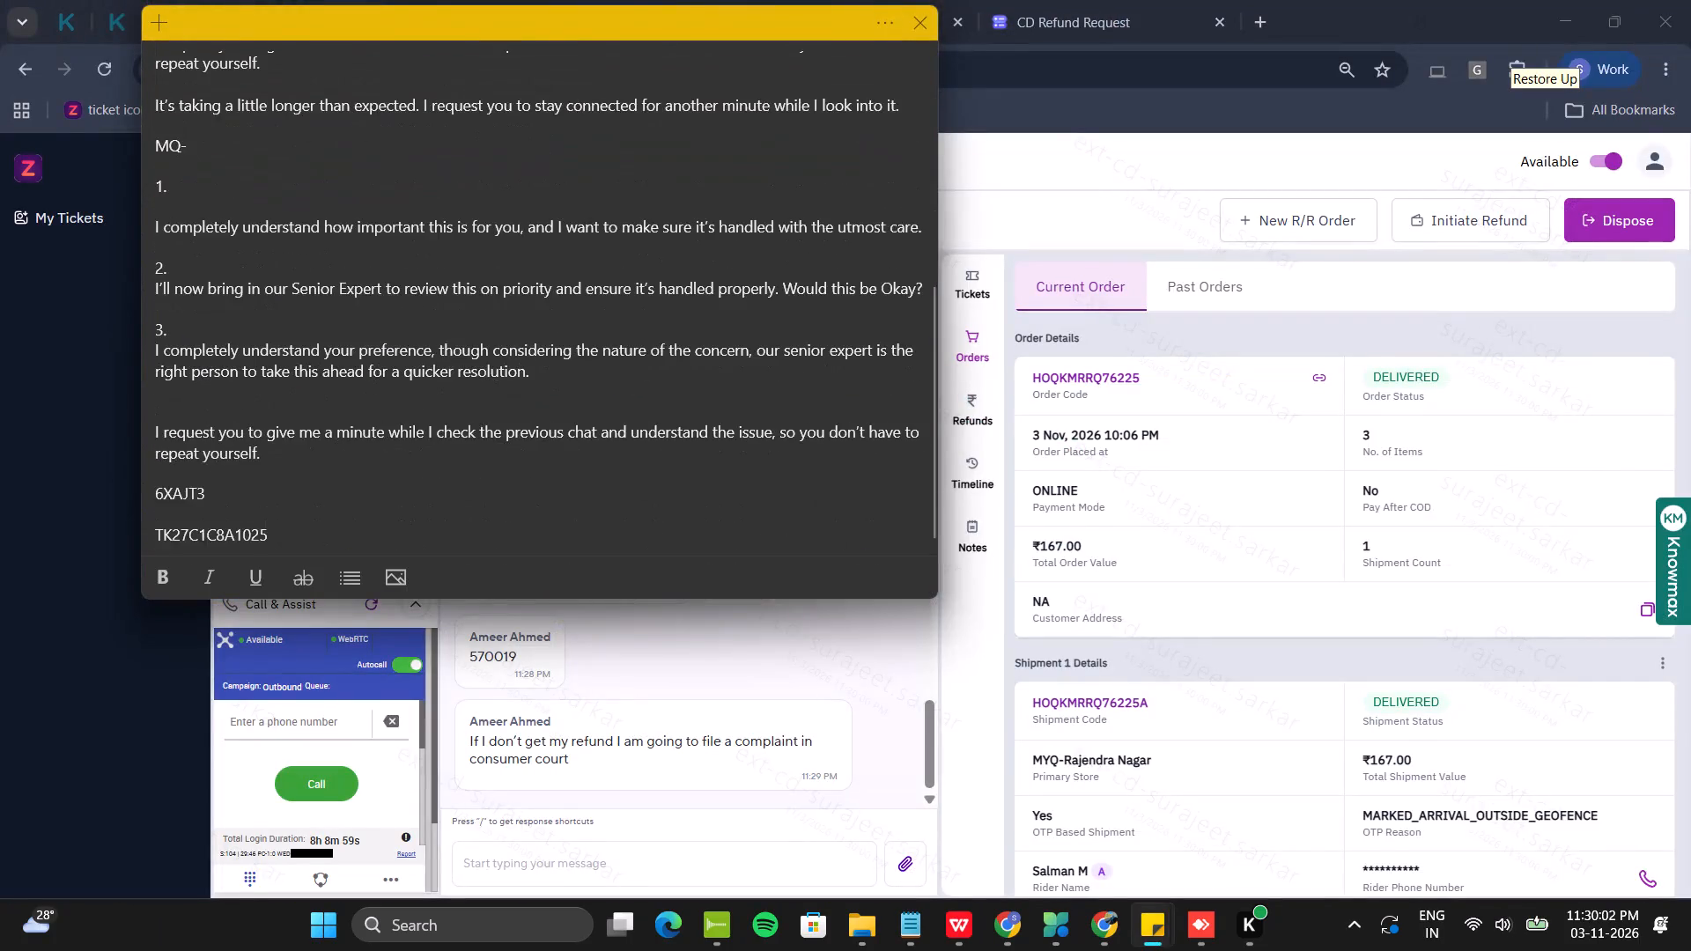
pyautogui.tripleClick(241, 224)
pyautogui.hotkey('ctrl', 'c')
pyautogui.tripleClick(308, 288)
pyautogui.hotkey('ctrl', 'c')
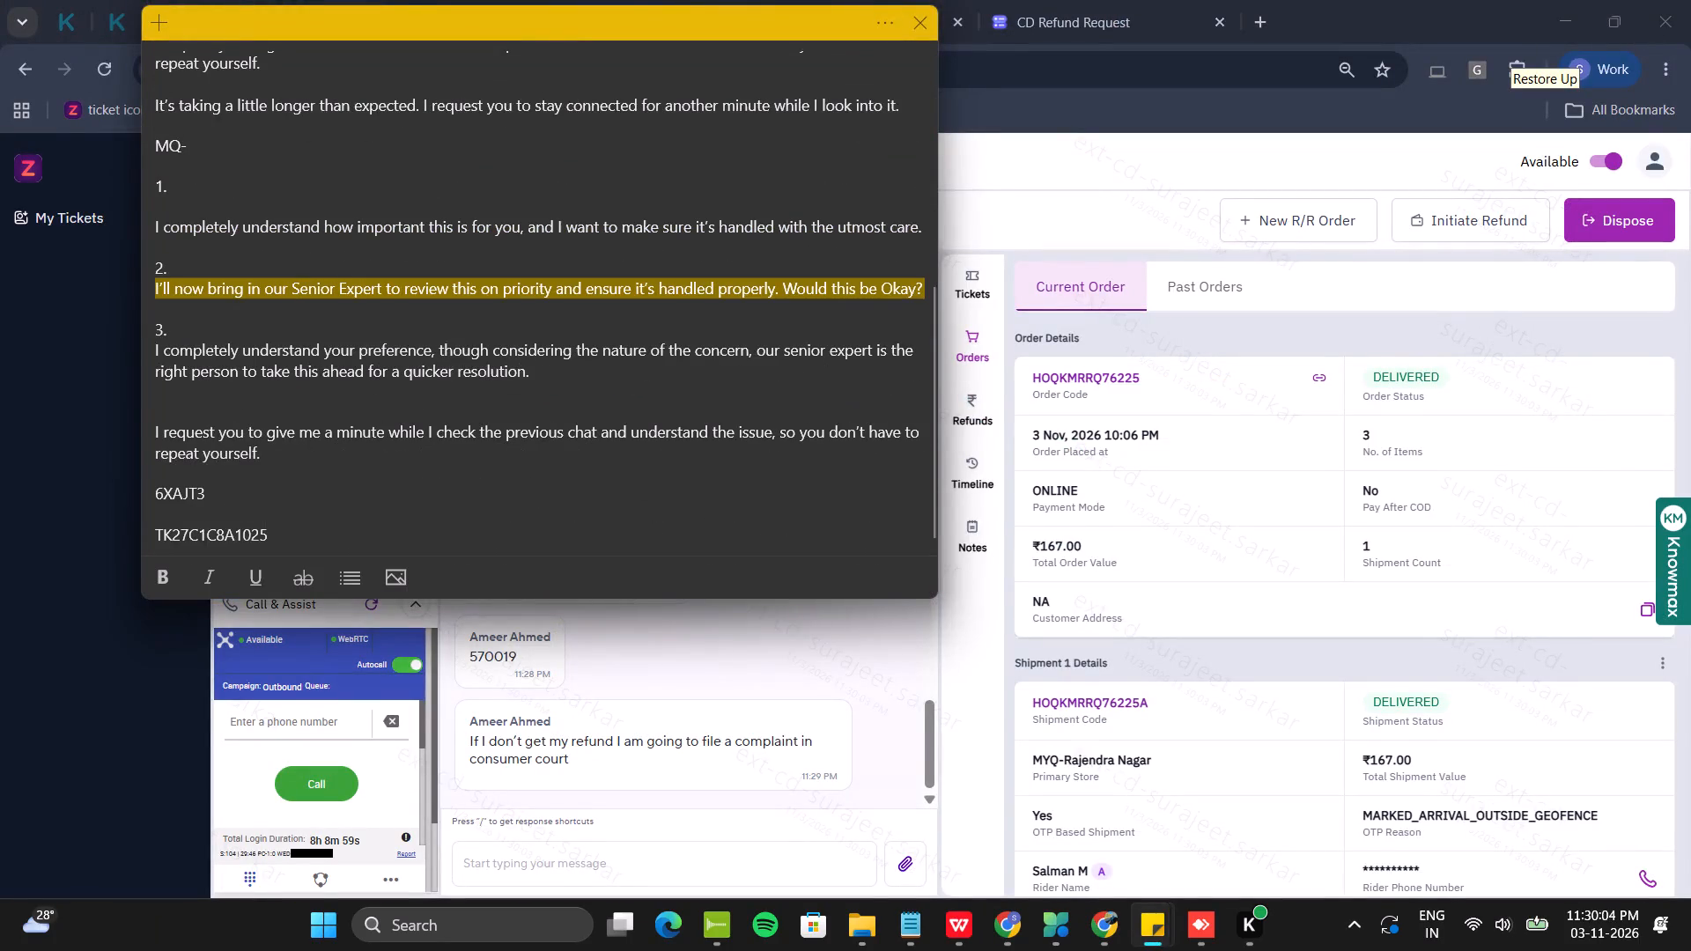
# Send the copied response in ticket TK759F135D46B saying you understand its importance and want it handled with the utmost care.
pyautogui.click(685, 858)
pyautogui.press('super+v')
pyautogui.click(690, 704)
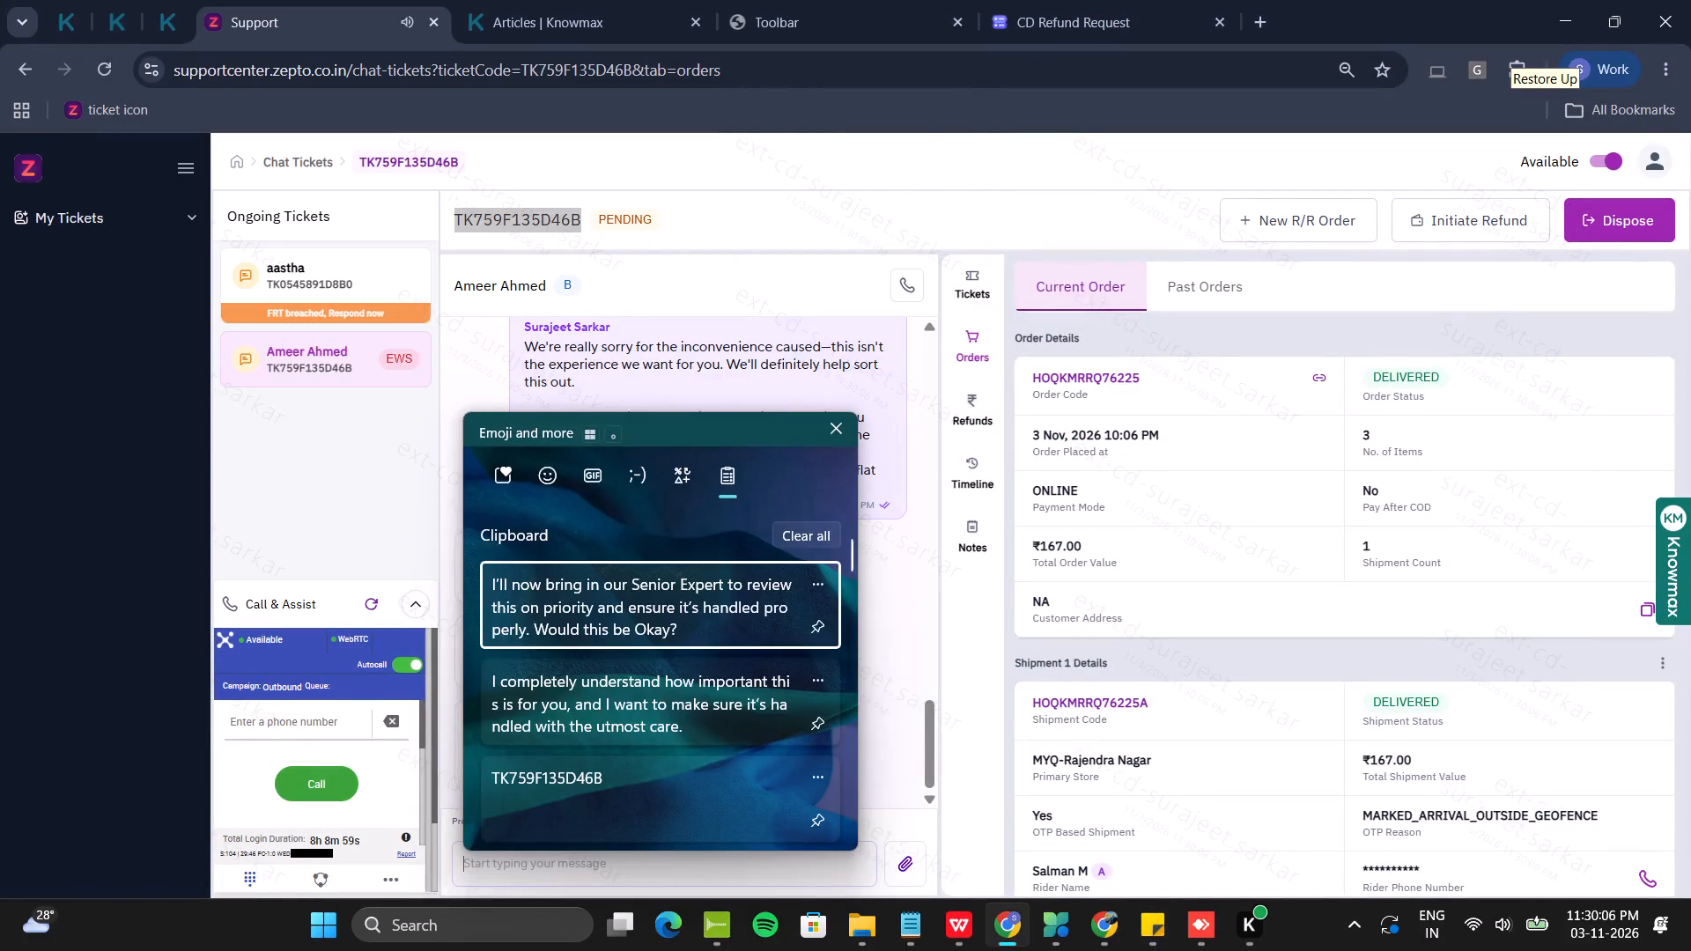
pyautogui.hotkey('ctrl', 'space')
pyautogui.hotkey('ctrl', 'v')
pyautogui.click(921, 844)
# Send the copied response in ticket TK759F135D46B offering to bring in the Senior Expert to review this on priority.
pyautogui.press('super+v')
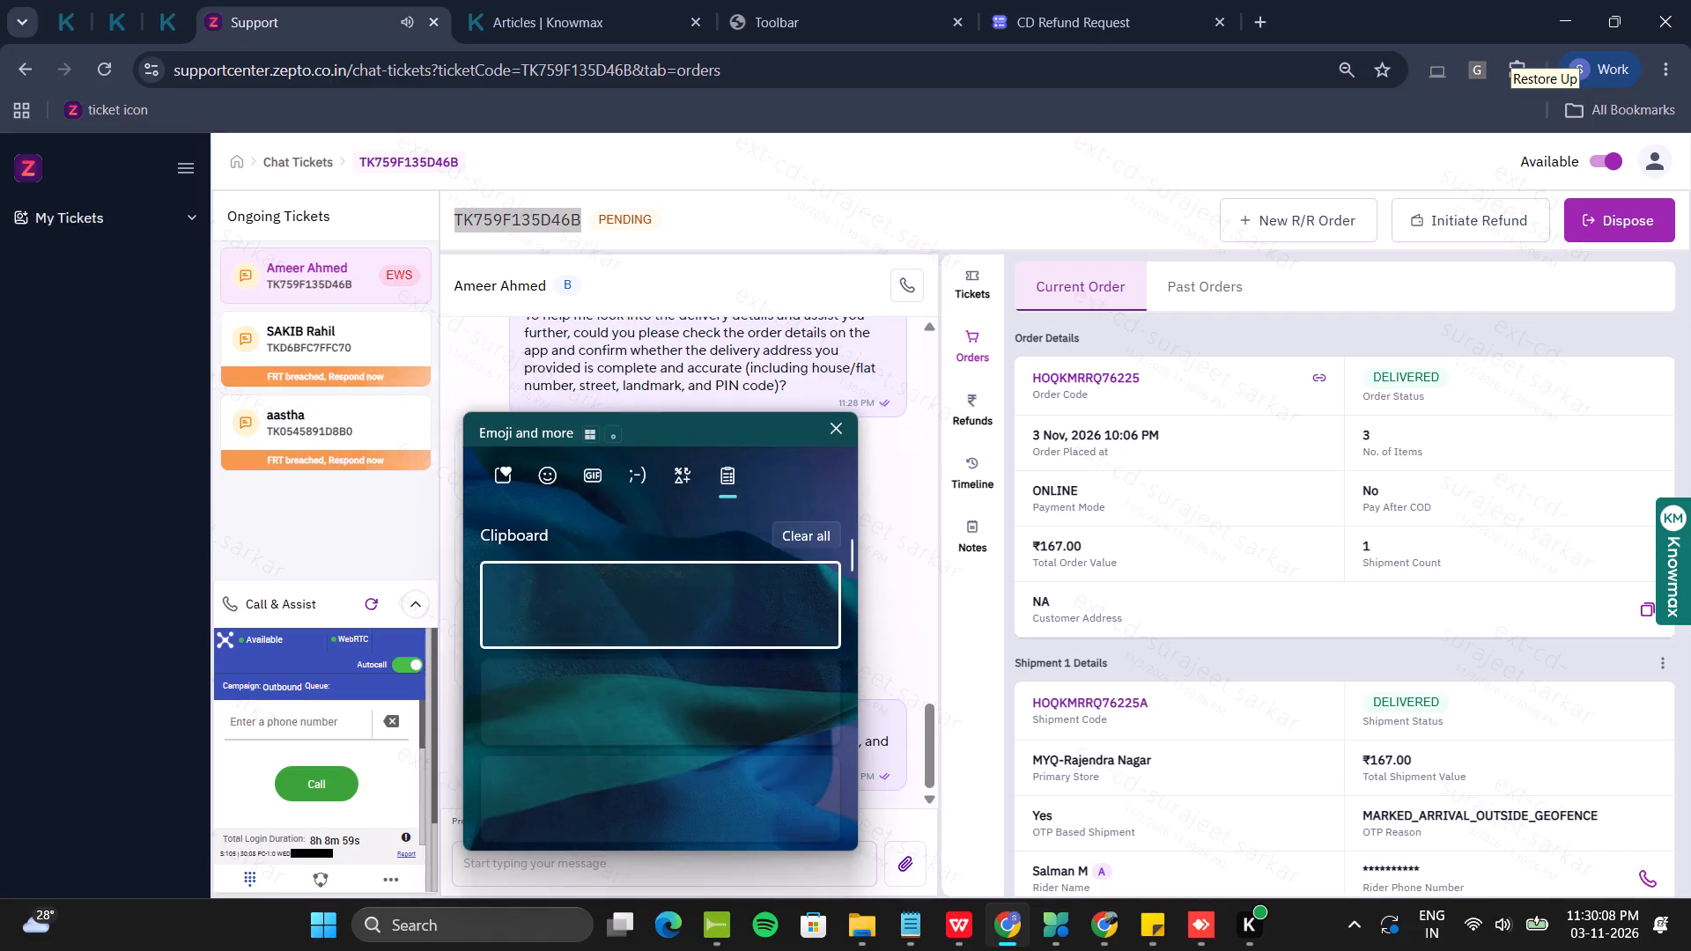
pyautogui.click(591, 595)
pyautogui.hotkey('ctrl', 'space')
pyautogui.hotkey('ctrl', 'v')
pyautogui.click(897, 832)
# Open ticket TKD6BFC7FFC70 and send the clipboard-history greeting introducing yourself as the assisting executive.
pyautogui.click(346, 370)
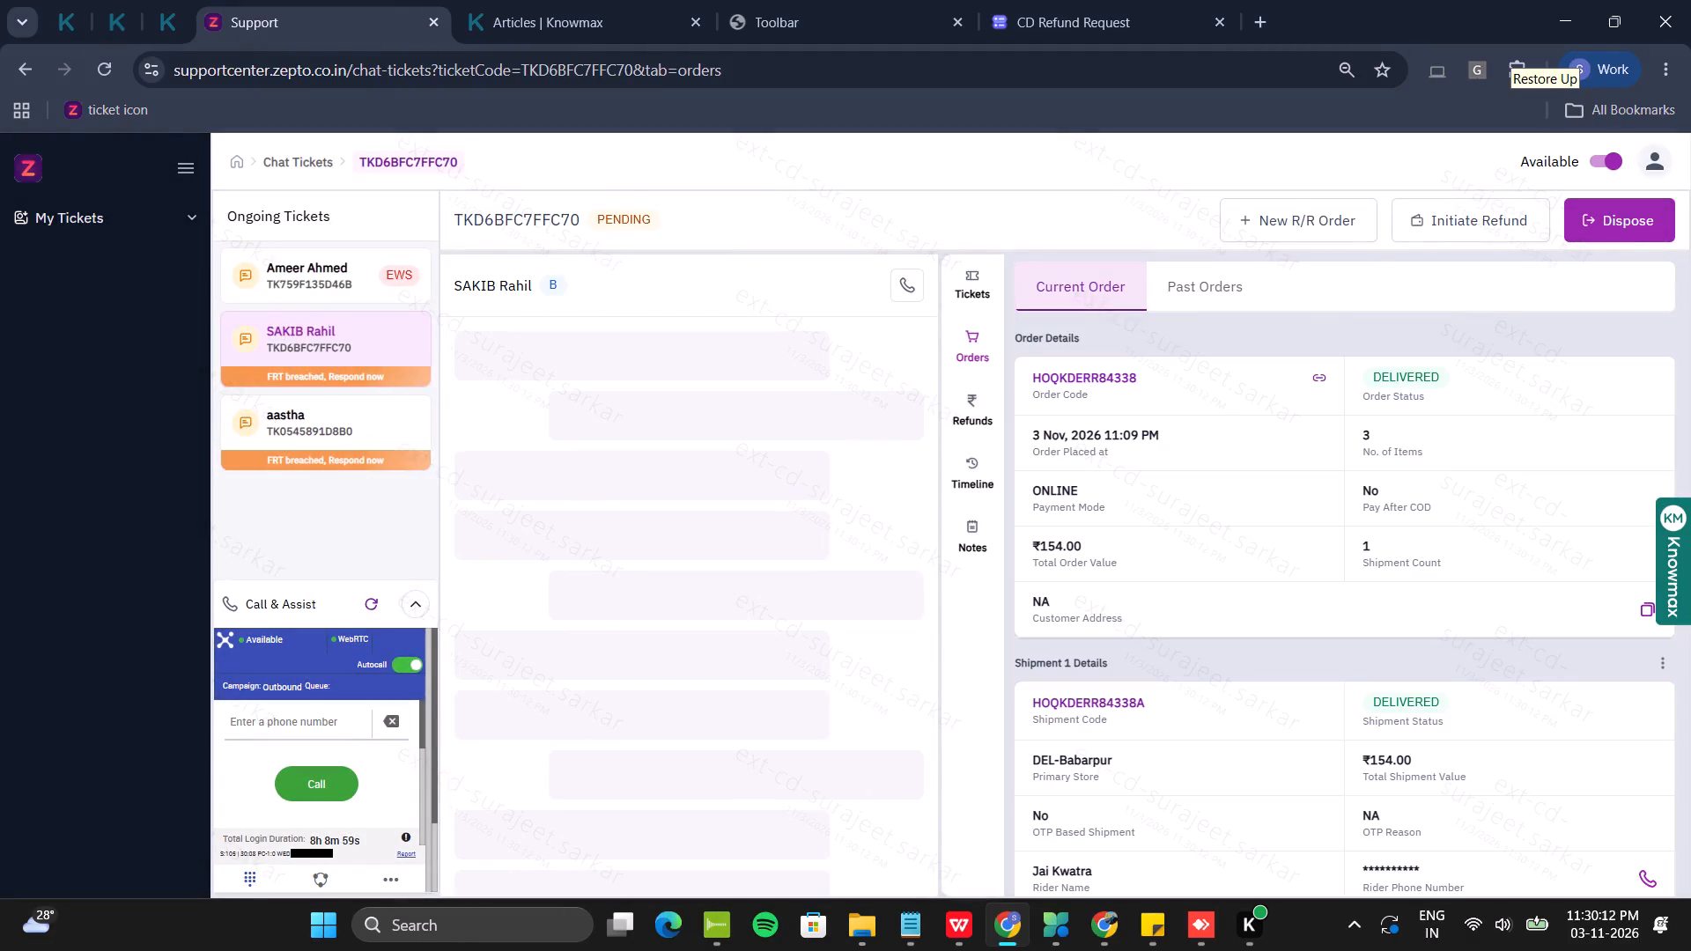
pyautogui.click(600, 857)
pyautogui.press('super+v')
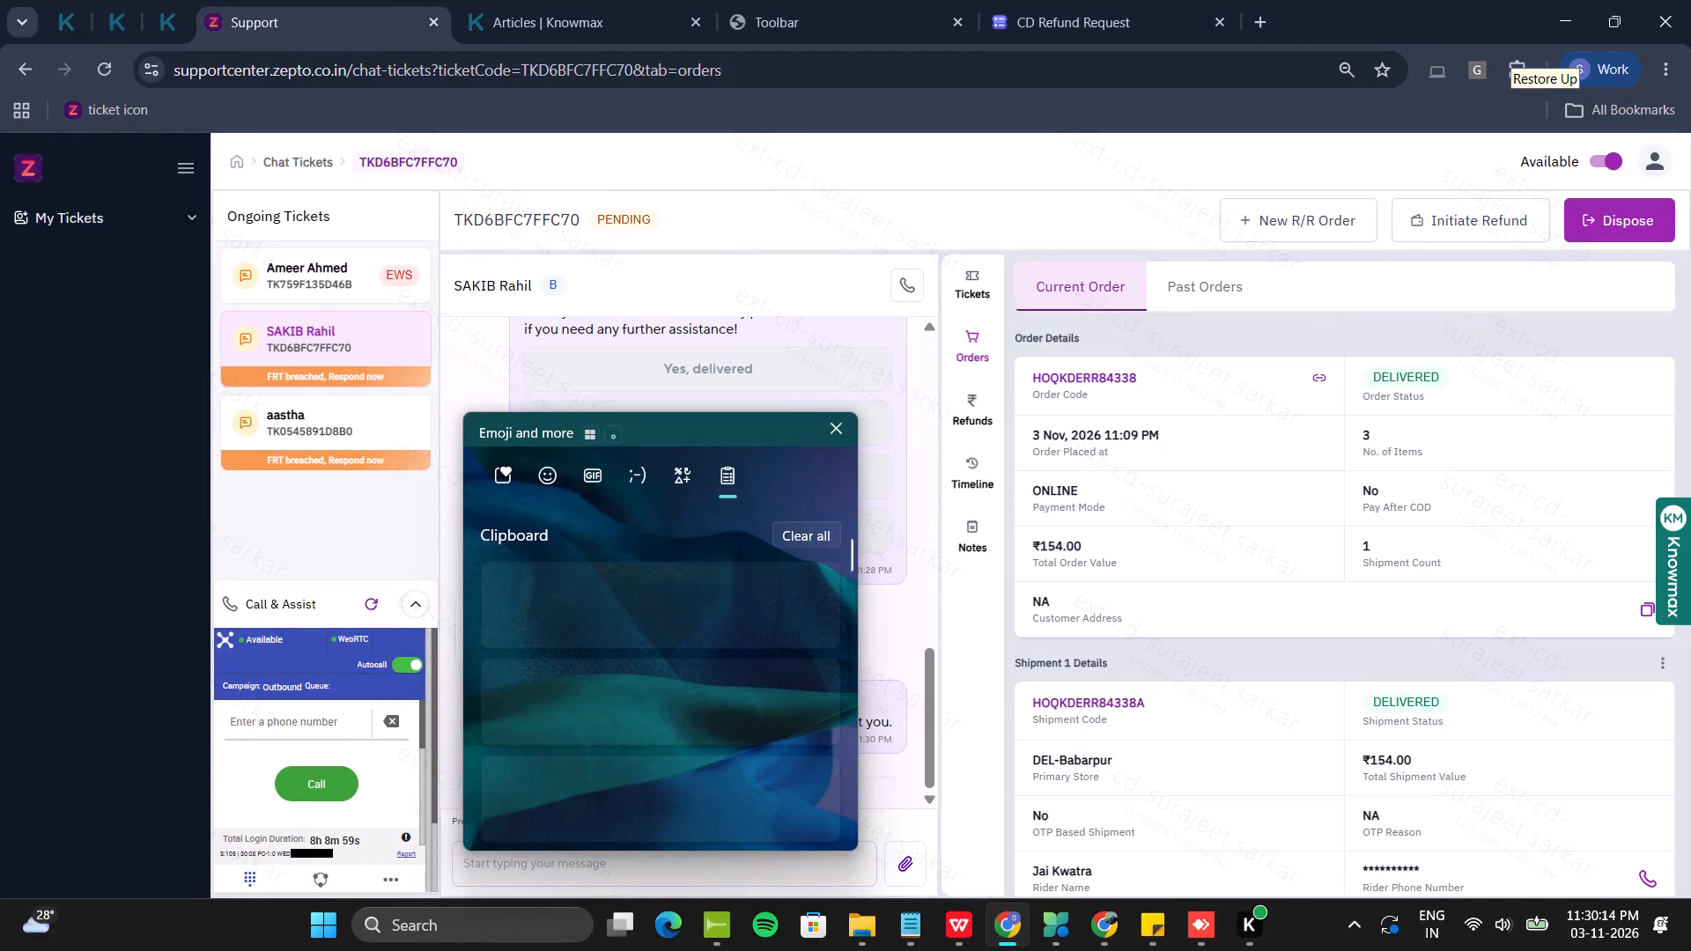
pyautogui.press('Left')
pyautogui.press('Return')
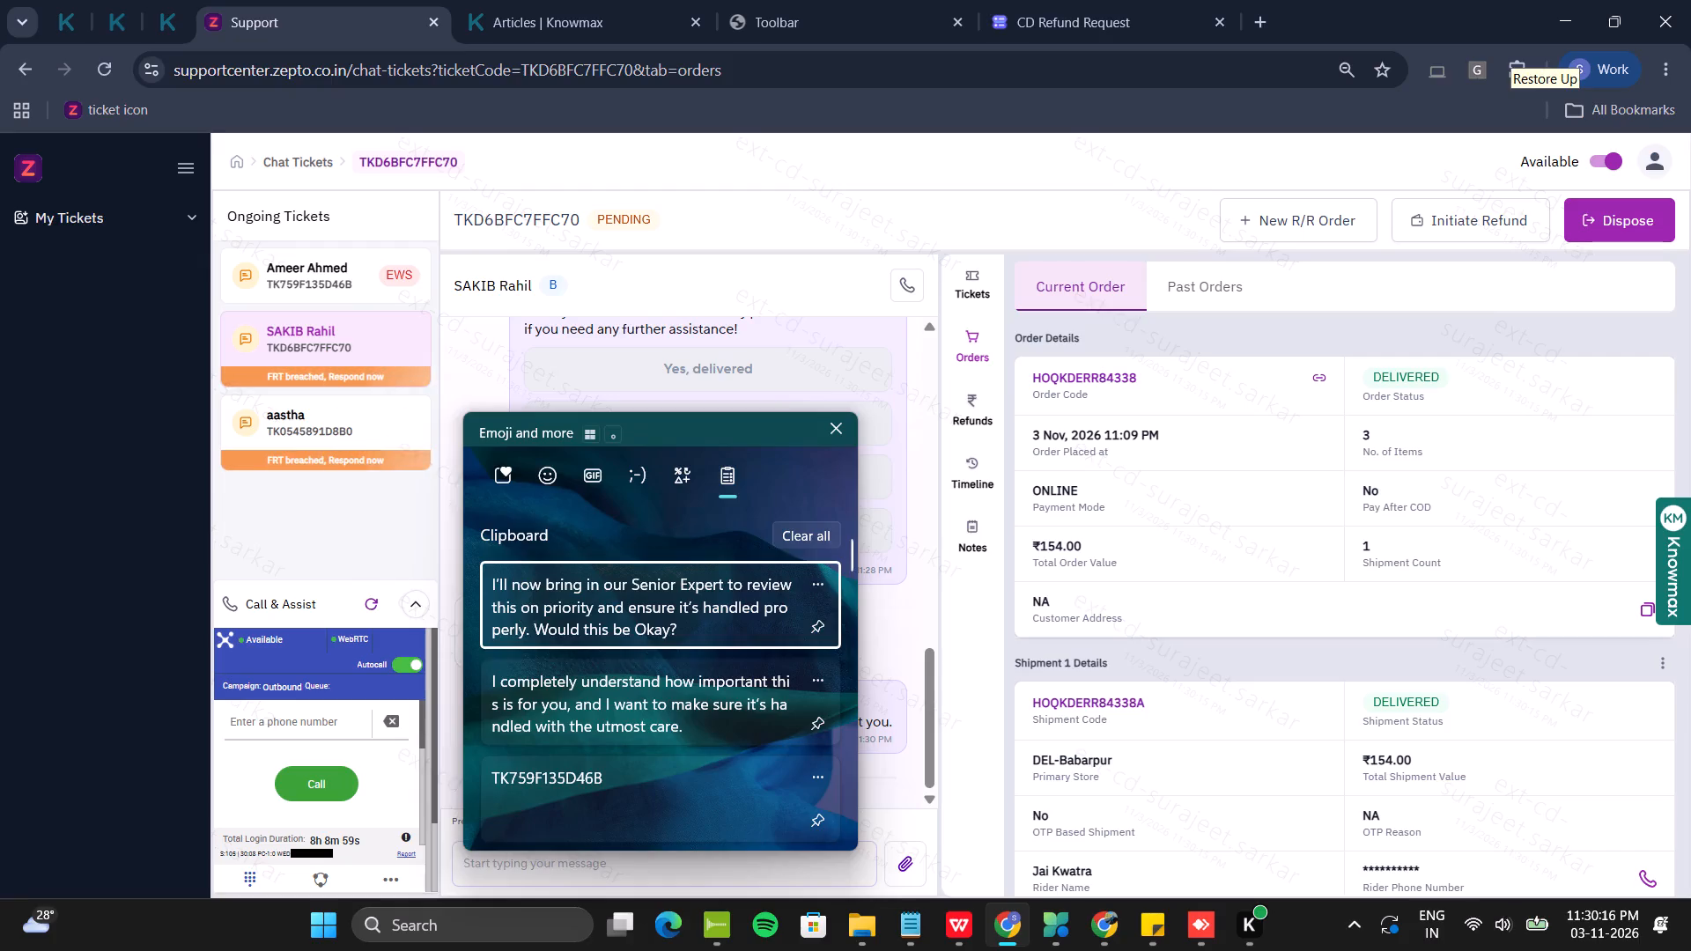
pyautogui.press('Left')
pyautogui.press('Return')
pyautogui.hotkey('ctrl', 'v')
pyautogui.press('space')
pyautogui.press('Return')
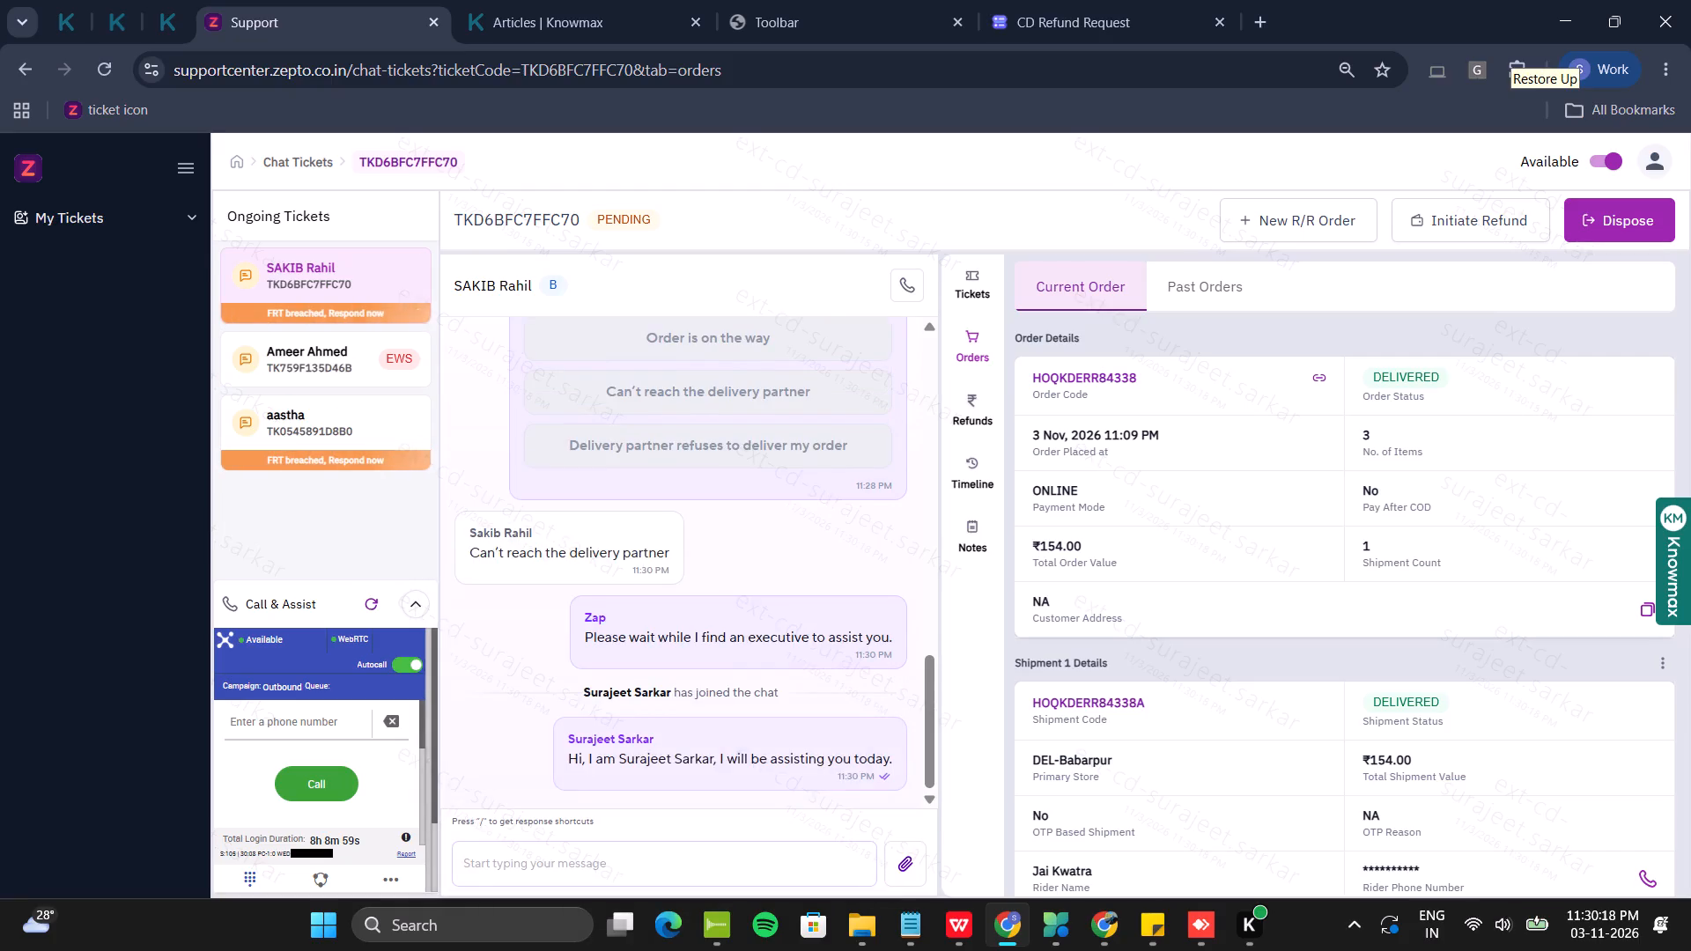
pyautogui.press('super+v')
pyautogui.click(351, 459)
pyautogui.doubleClick(356, 459)
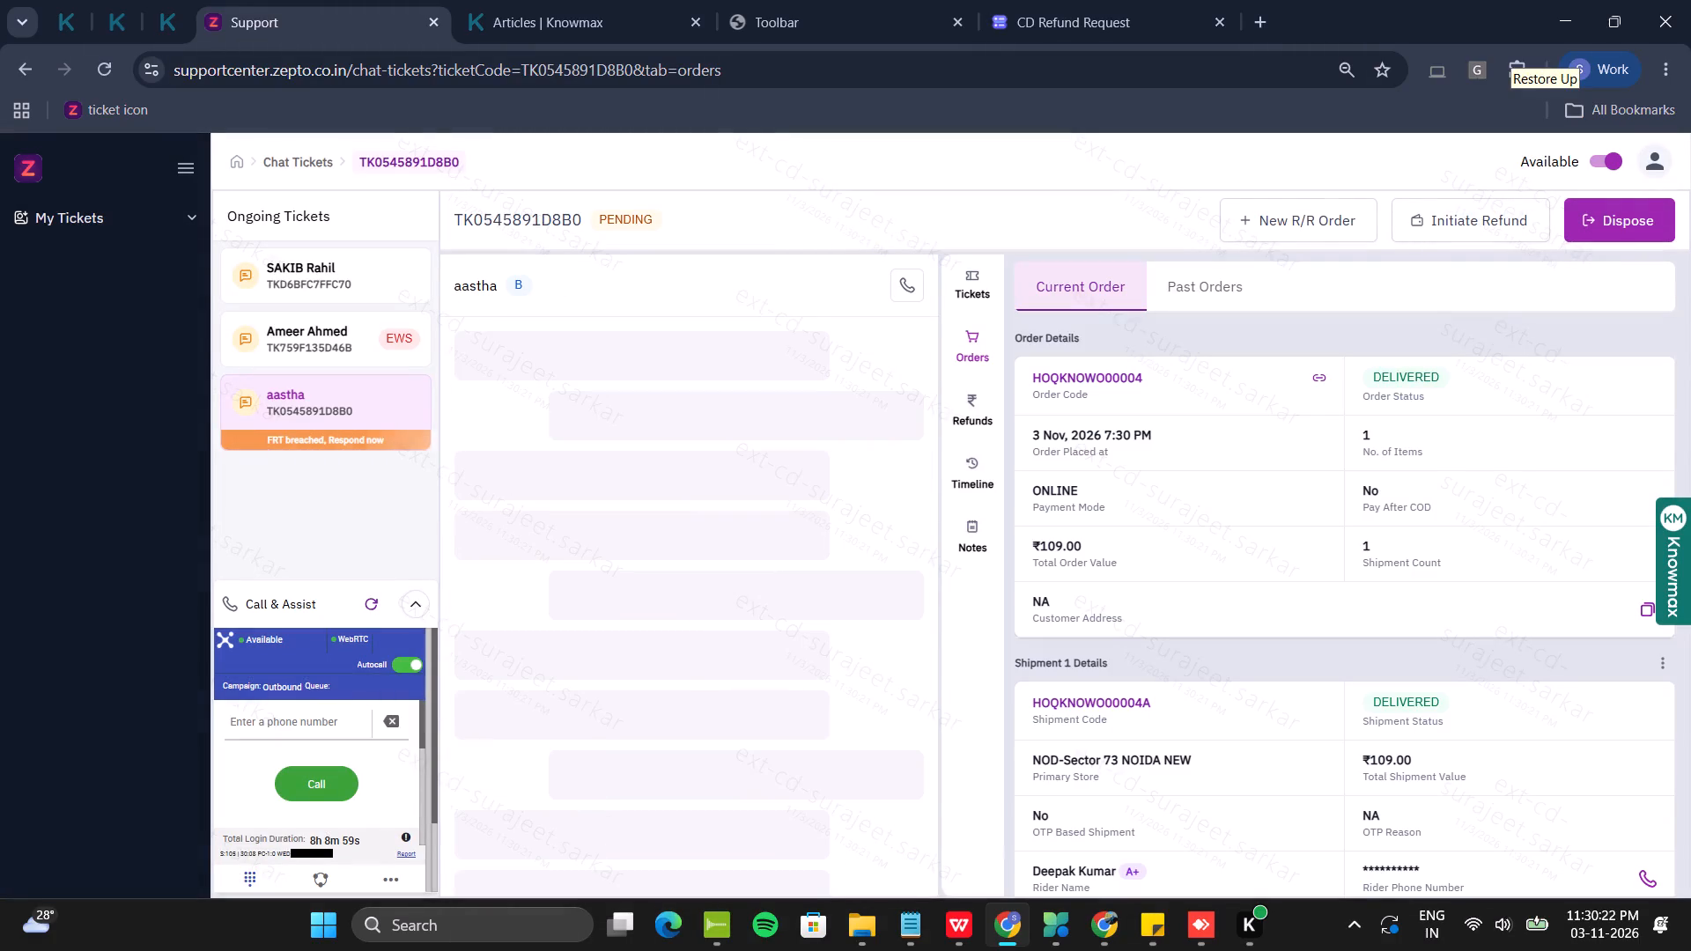
pyautogui.click(620, 854)
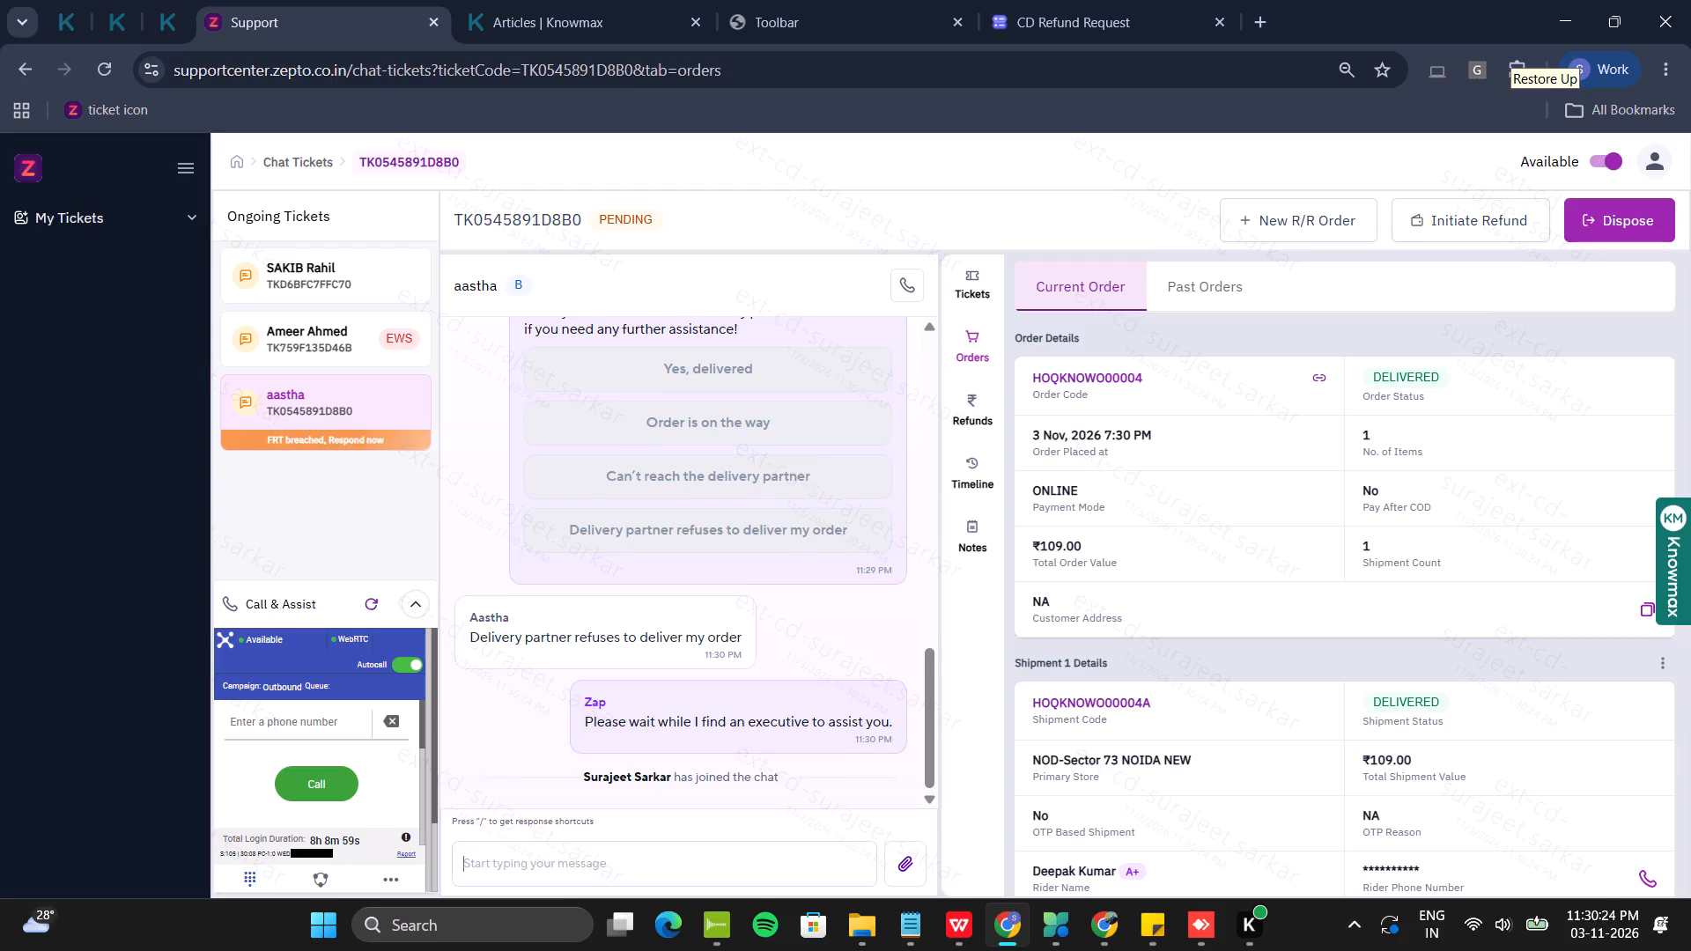
pyautogui.hotkey('ctrl', 'v')
pyautogui.press('Return')
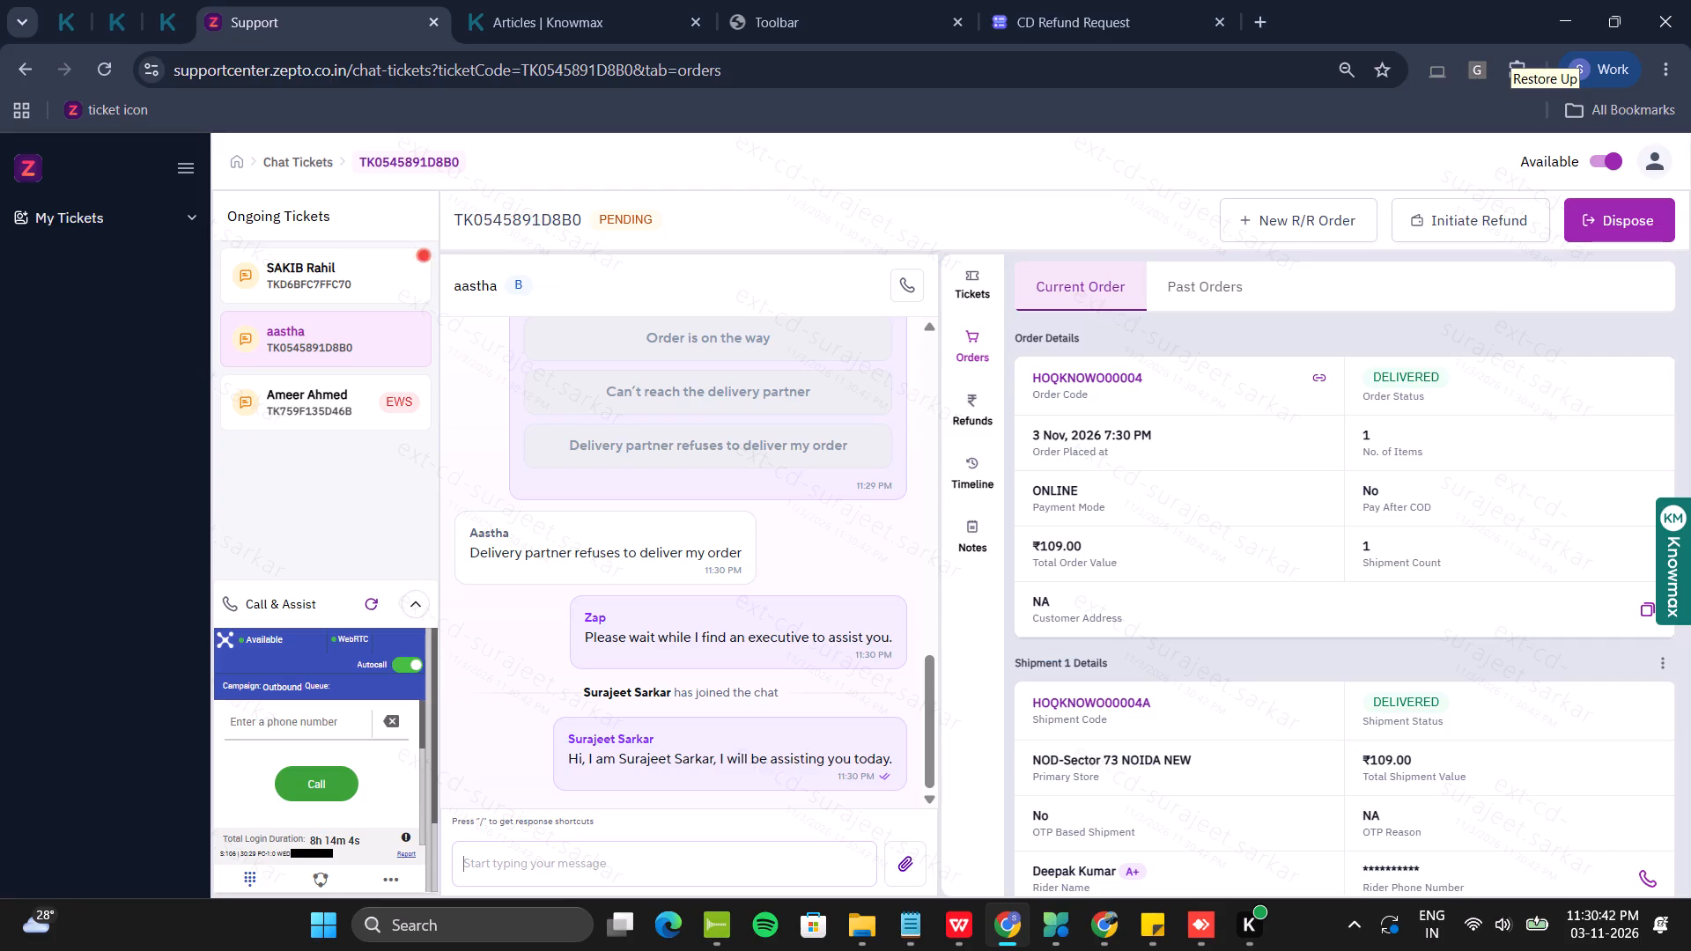
pyautogui.click(382, 262)
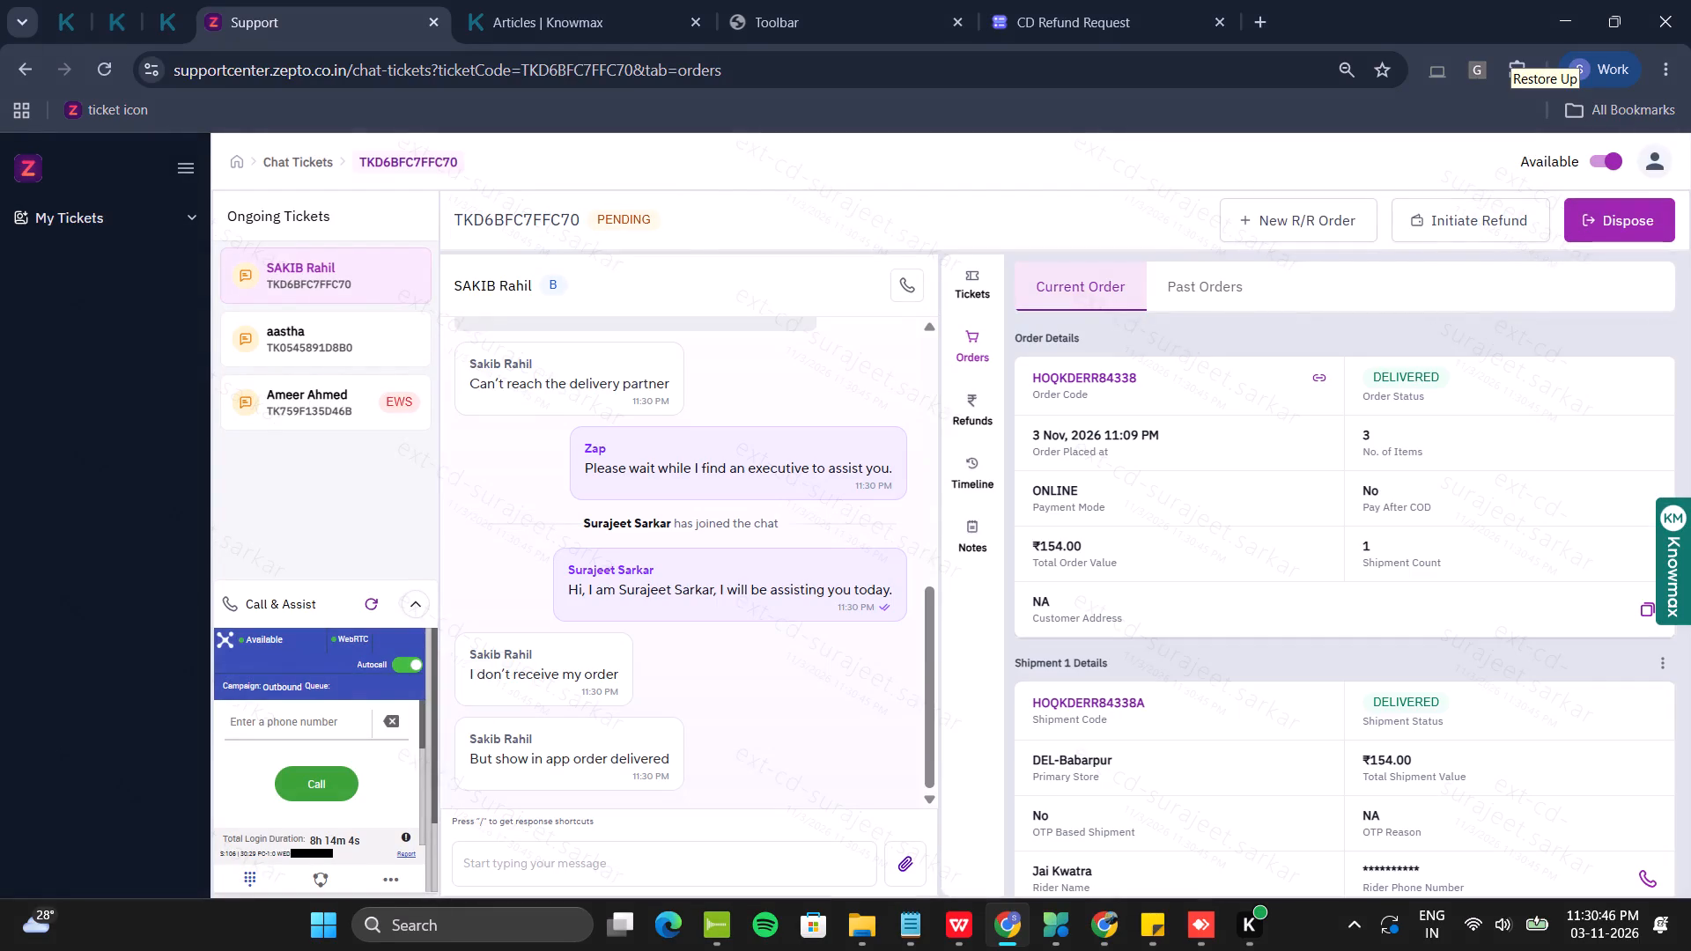
pyautogui.click(529, 868)
pyautogui.press('super+v')
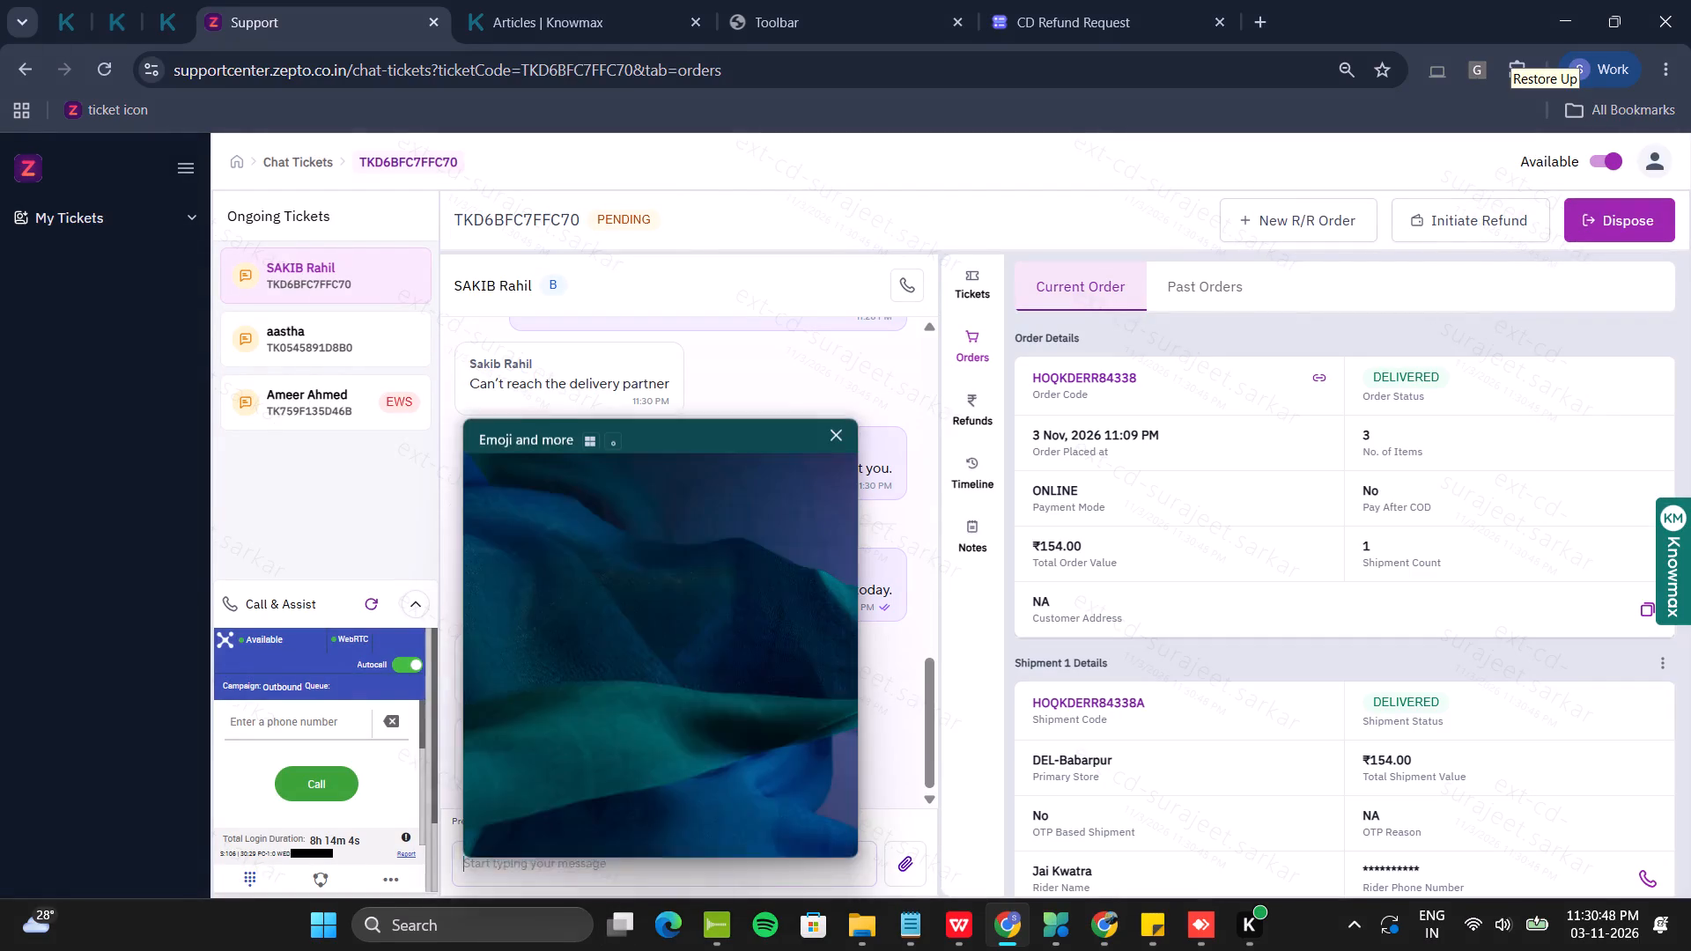
pyautogui.press('Left')
pyautogui.press('Left')
pyautogui.press('Return')
pyautogui.hotkey('ctrl', 'v')
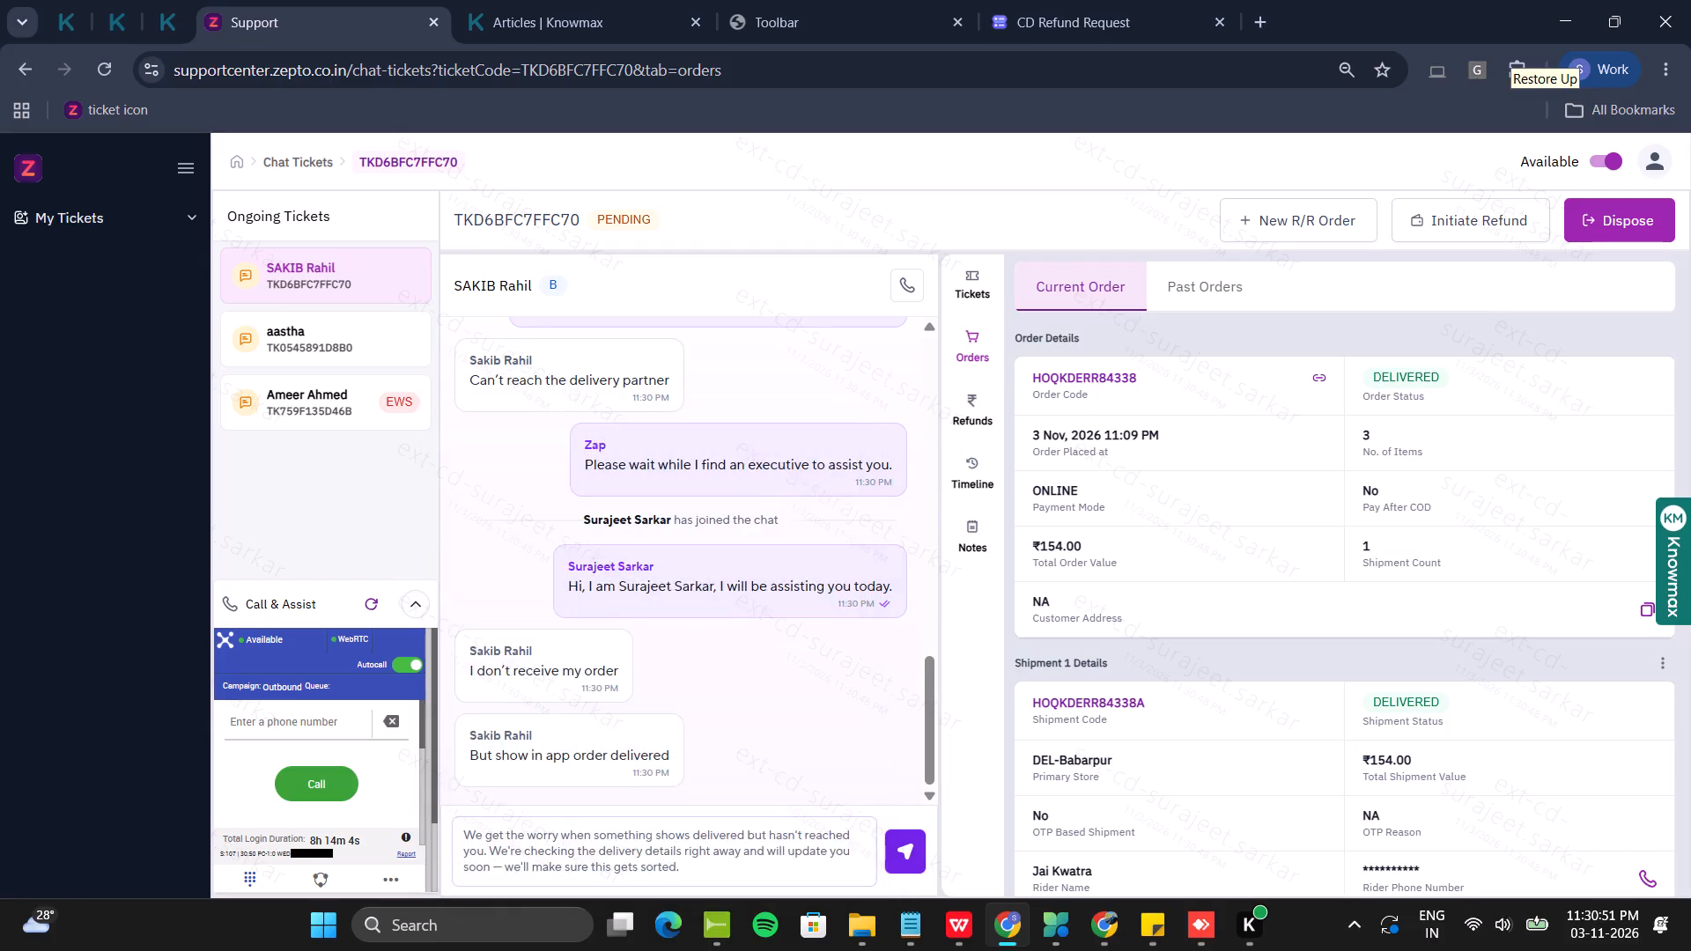
pyautogui.press('Return')
pyautogui.press('super+v')
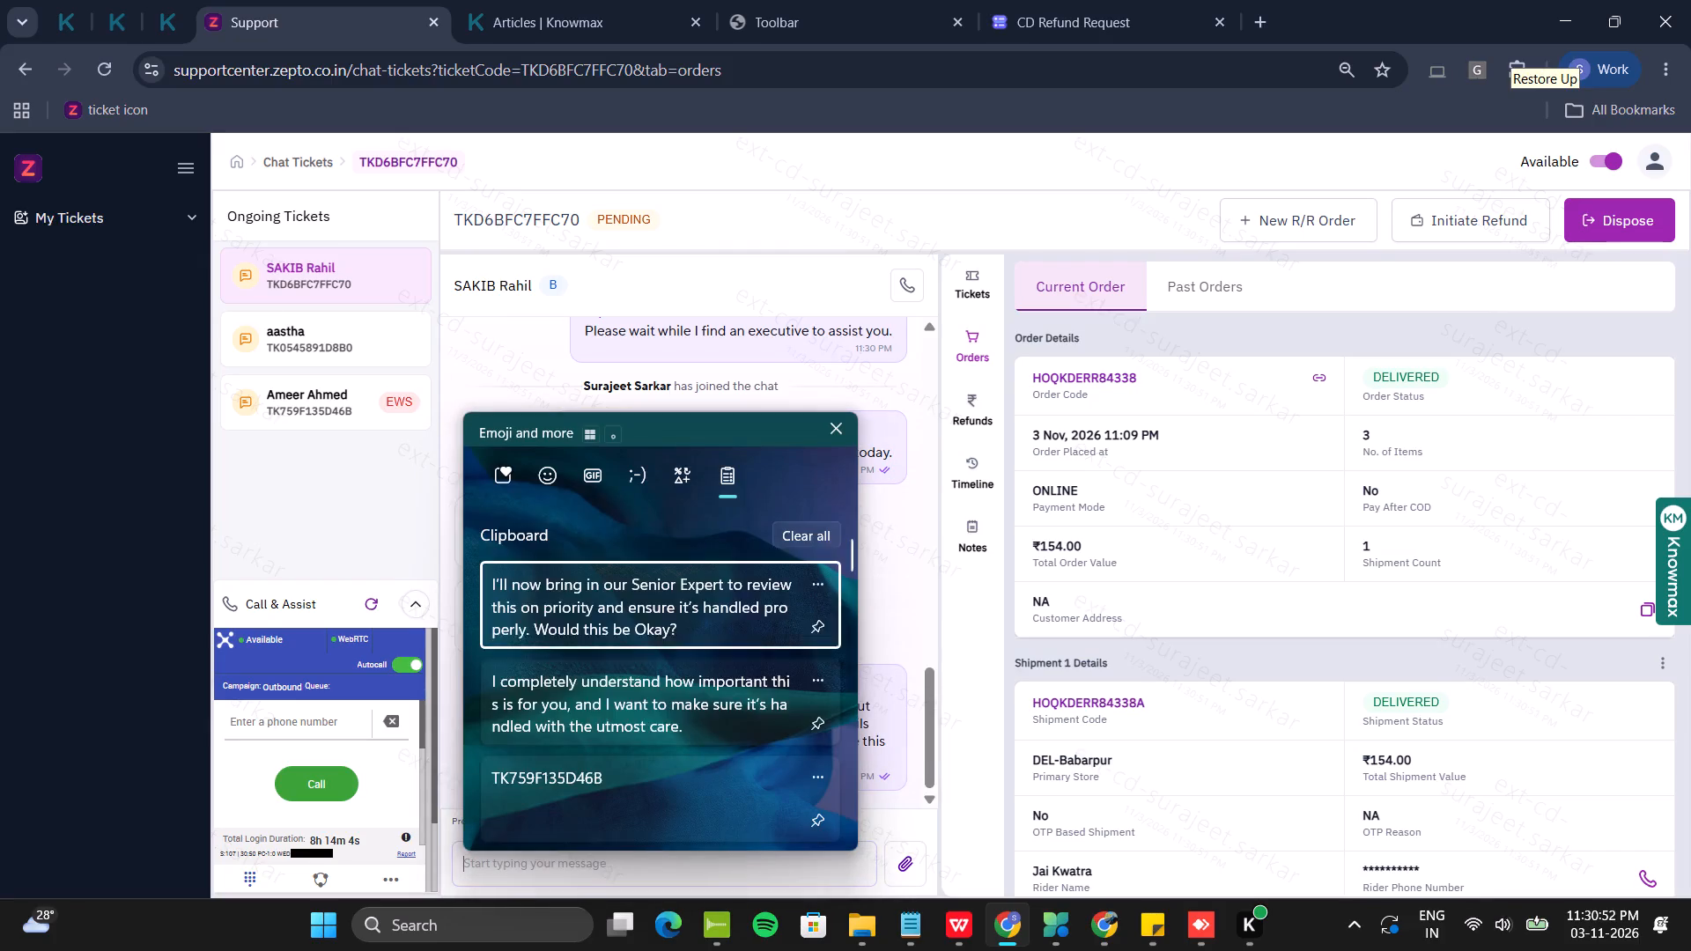
pyautogui.press('Left')
pyautogui.press('Left')
pyautogui.press('Left')
pyautogui.press('Return')
pyautogui.hotkey('ctrl', 'v')
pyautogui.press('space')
pyautogui.press('Return')
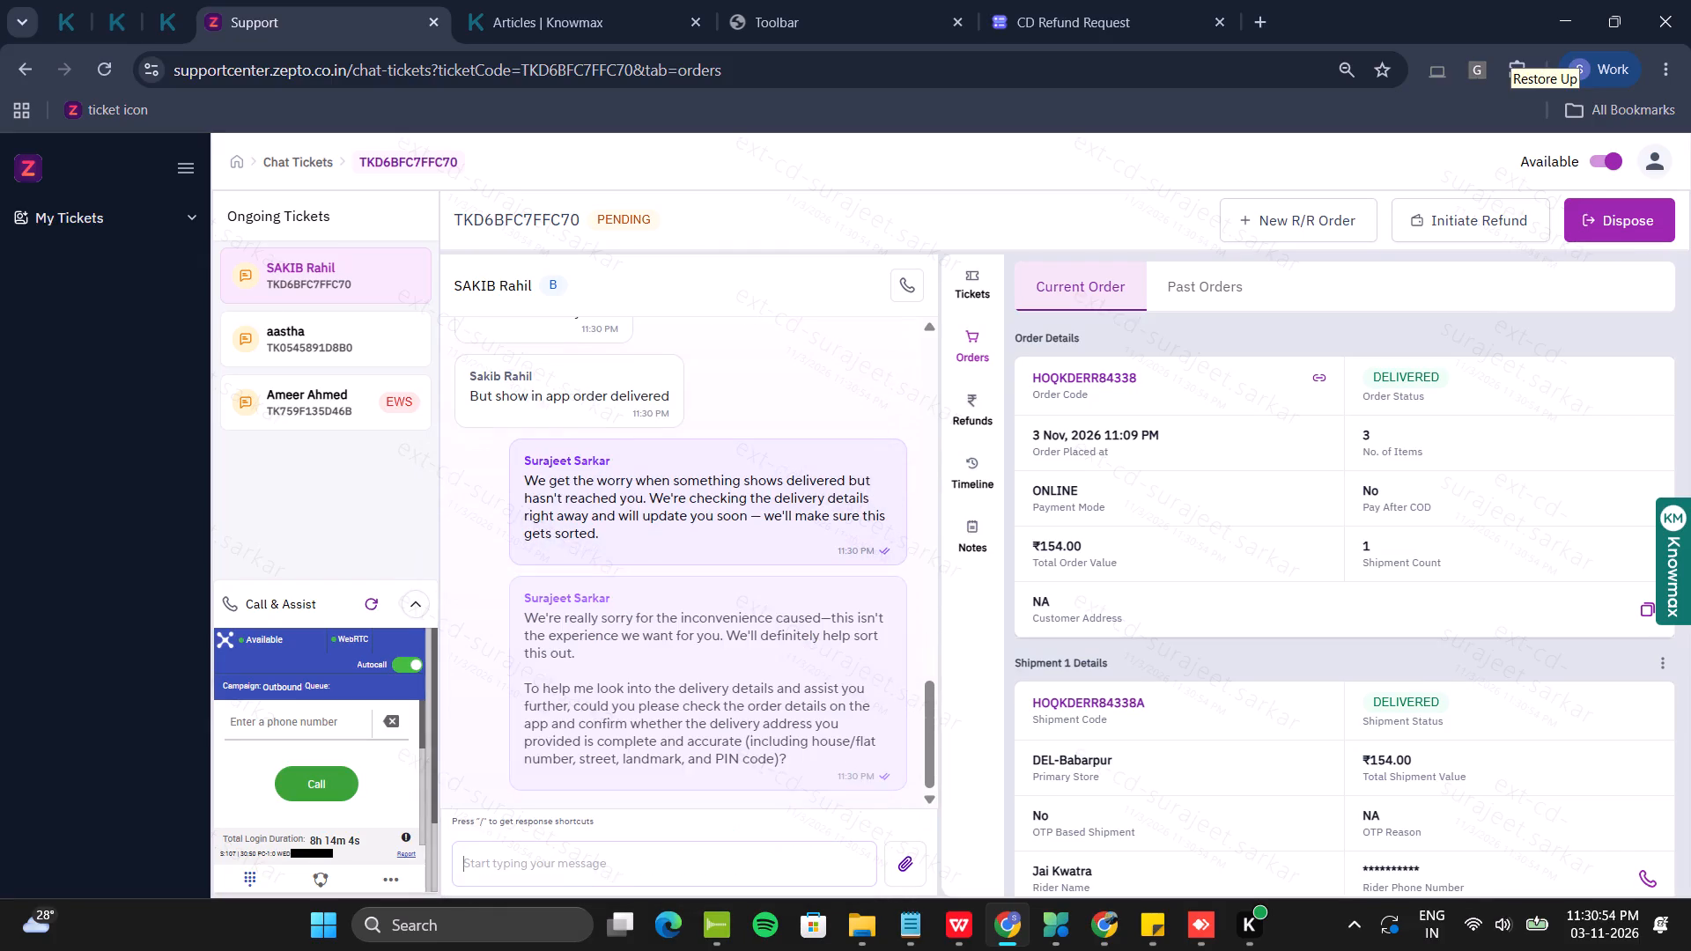
pyautogui.click(357, 335)
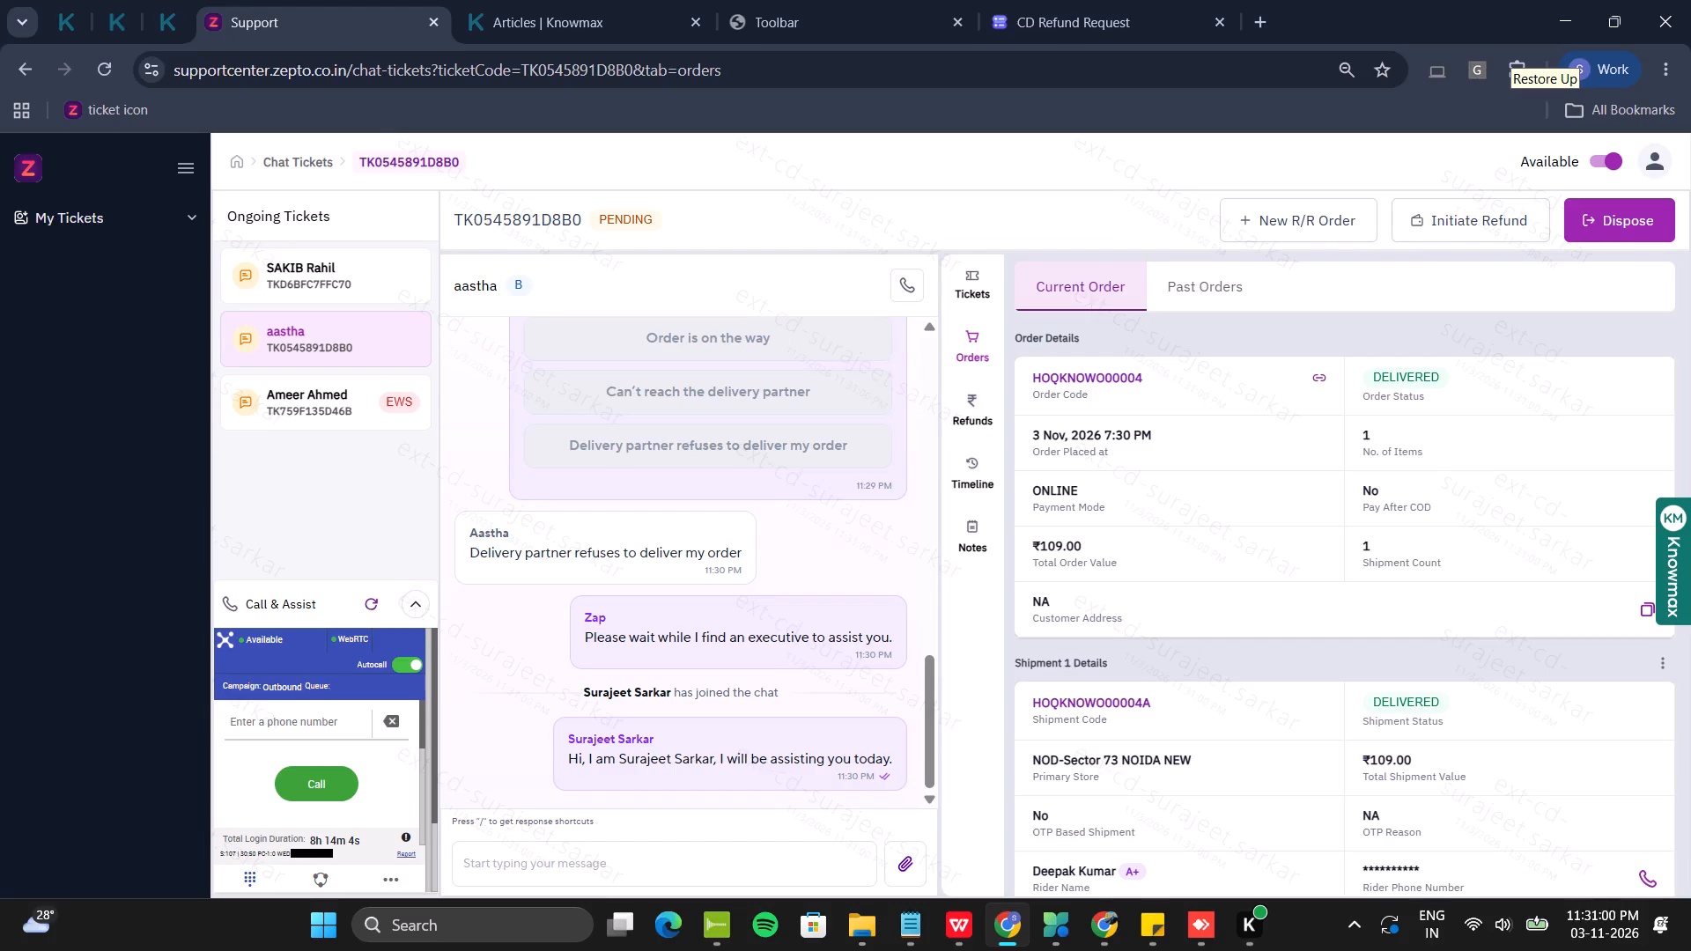
pyautogui.click(541, 879)
pyautogui.press('super+v')
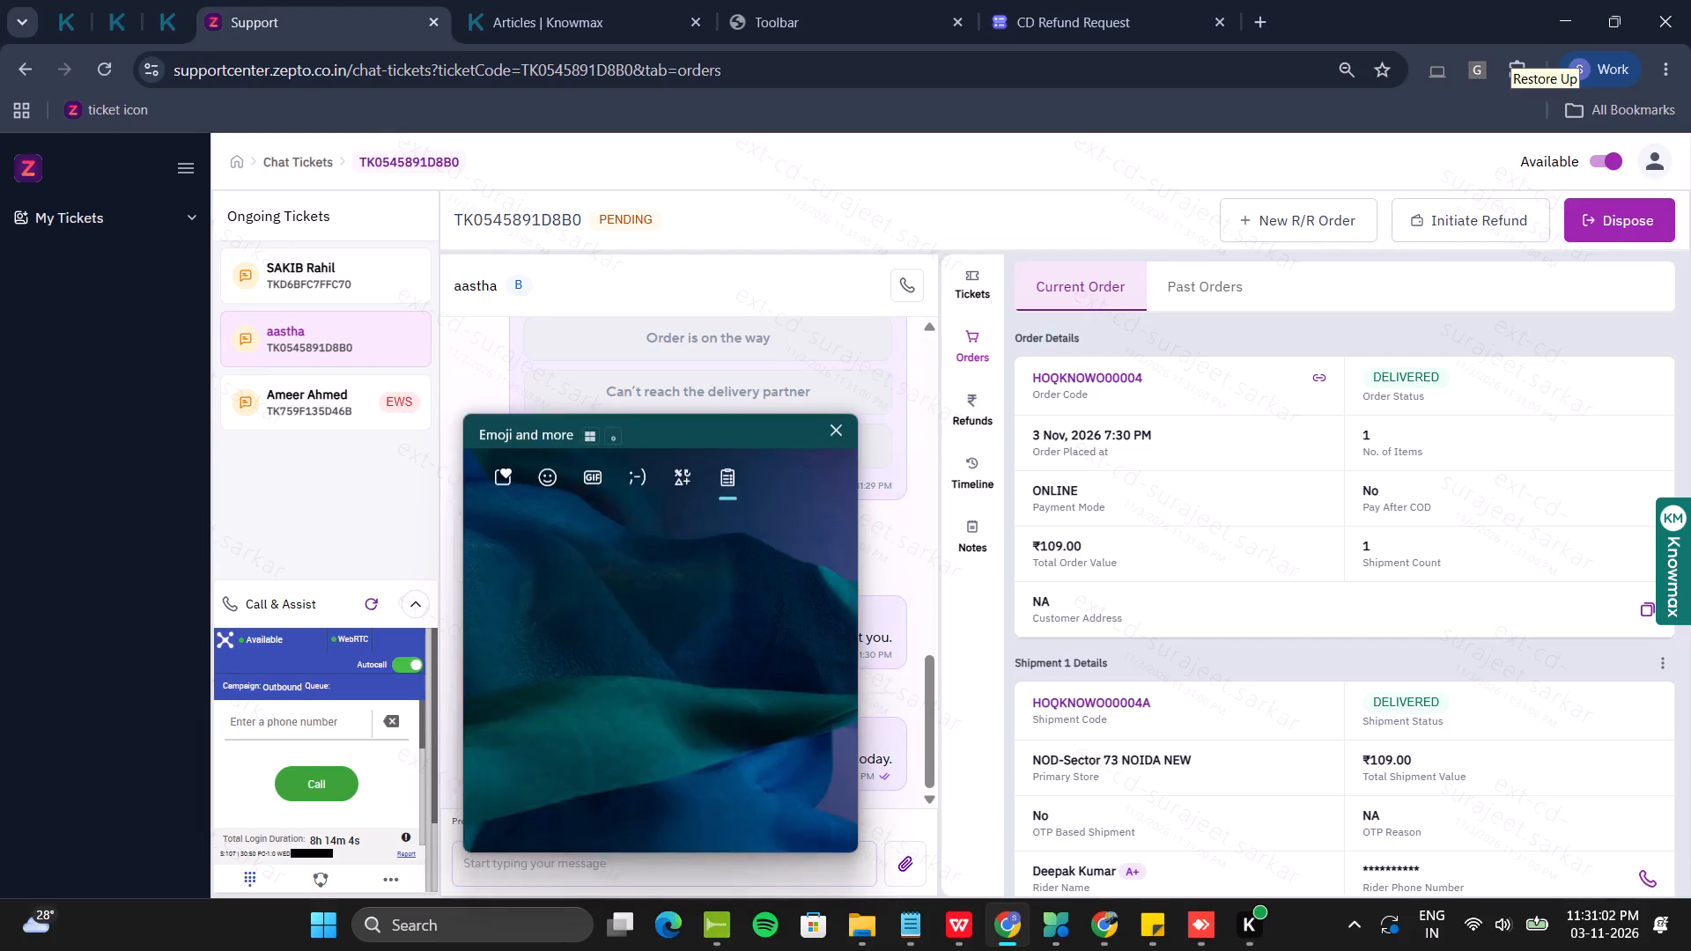
pyautogui.press('Left')
pyautogui.press('Left')
pyautogui.press('Return')
pyautogui.hotkey('ctrl', 'v')
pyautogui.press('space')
pyautogui.press('Return')
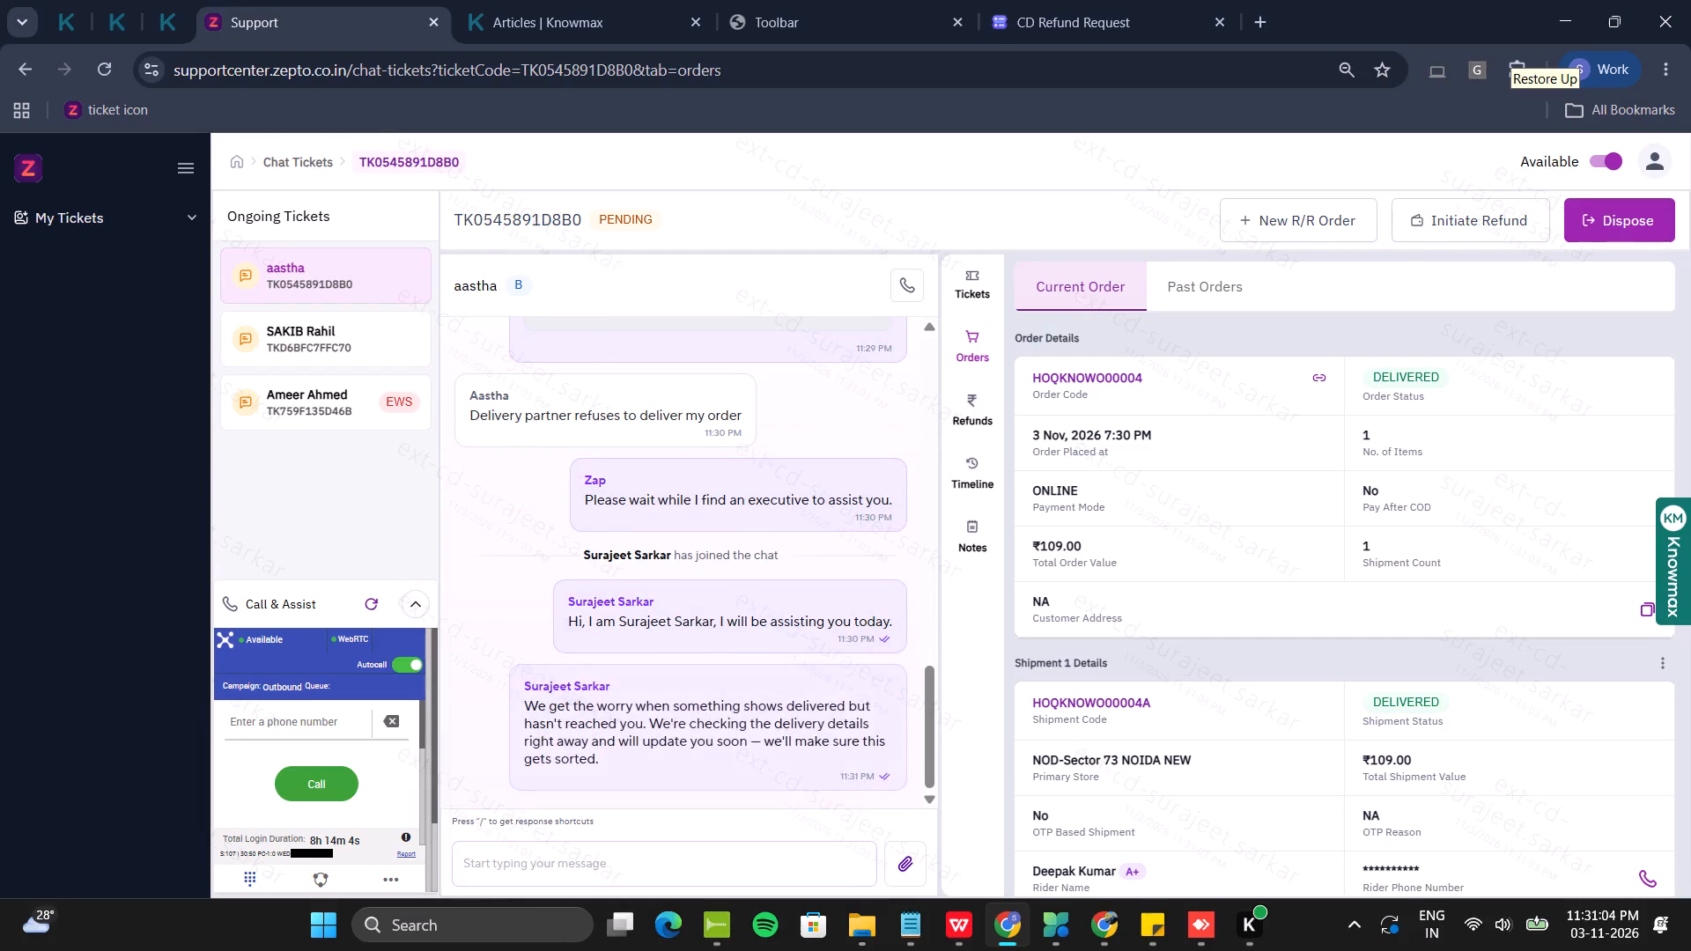
pyautogui.press('super+v')
pyautogui.press('Left')
pyautogui.press('Left')
pyautogui.press('Left')
pyautogui.press('Return')
pyautogui.hotkey('ctrl', 'v')
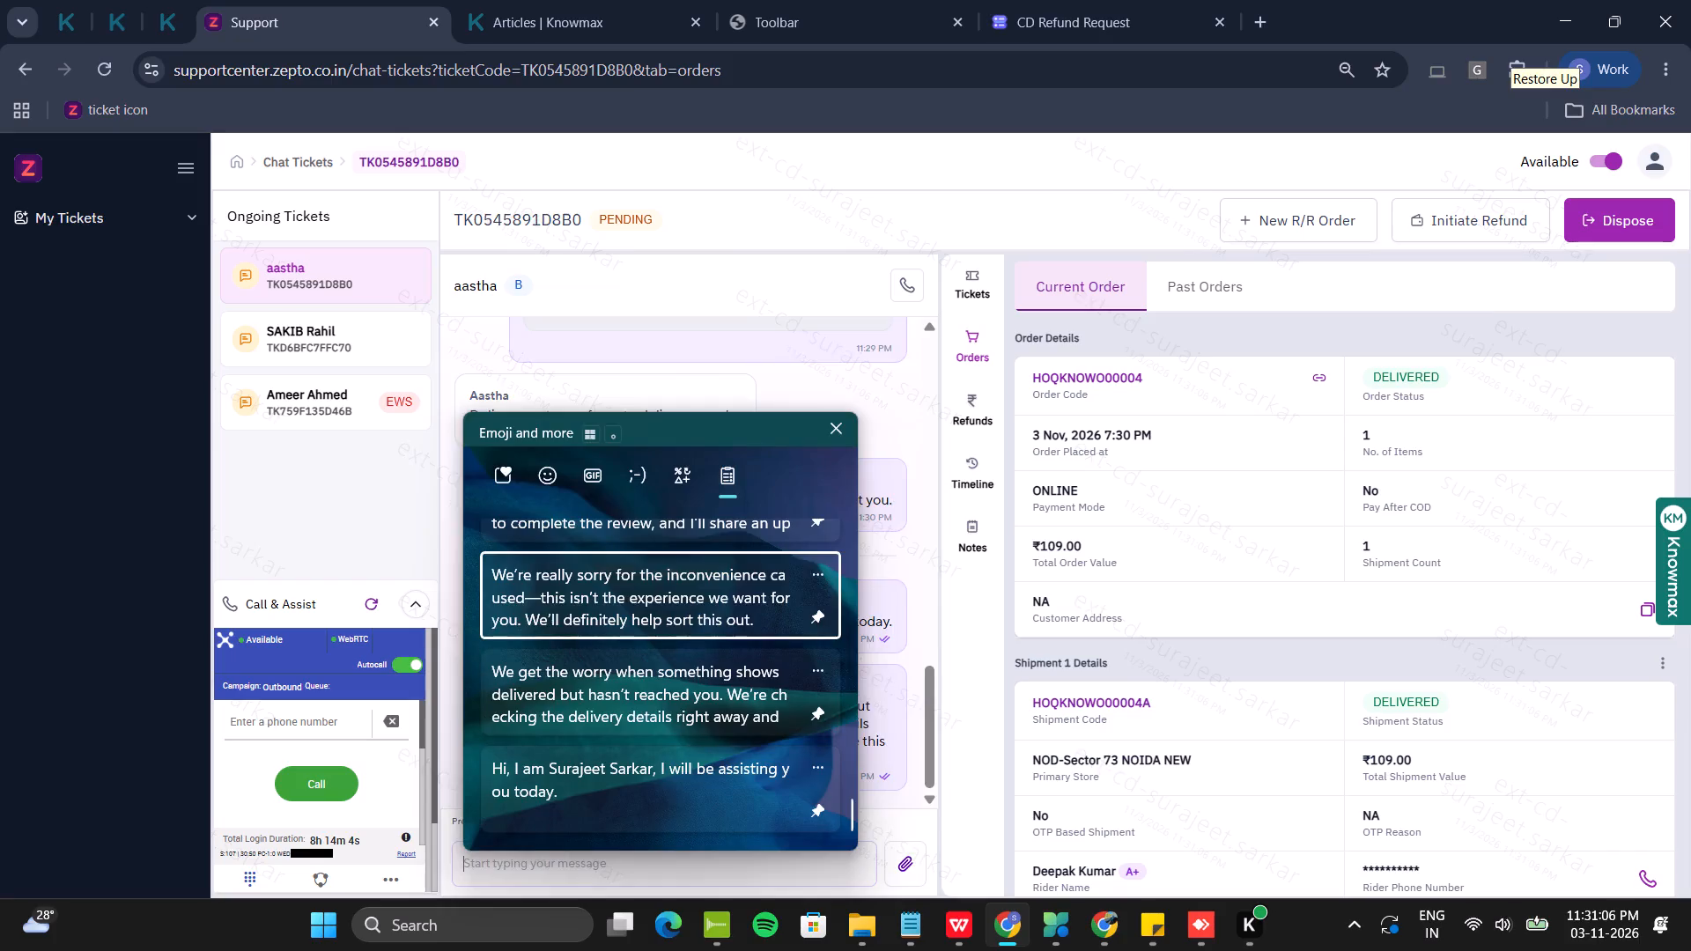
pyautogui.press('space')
pyautogui.press('Return')
pyautogui.click(294, 387)
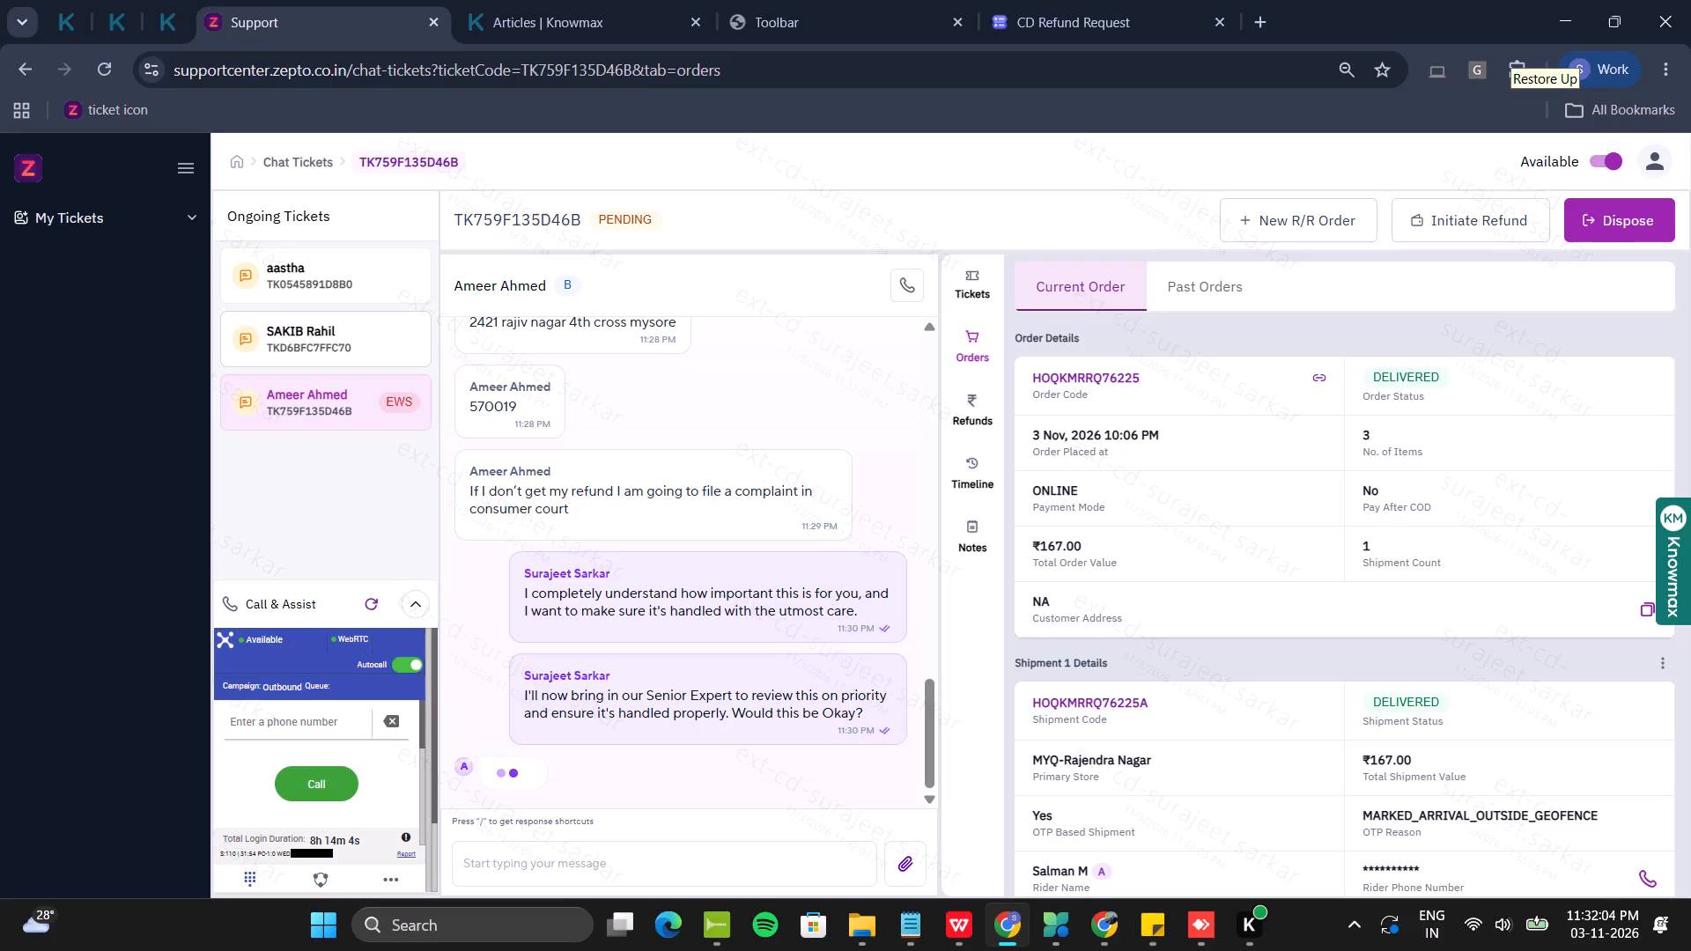
pyautogui.click(970, 538)
pyautogui.click(697, 874)
pyautogui.press('super+v')
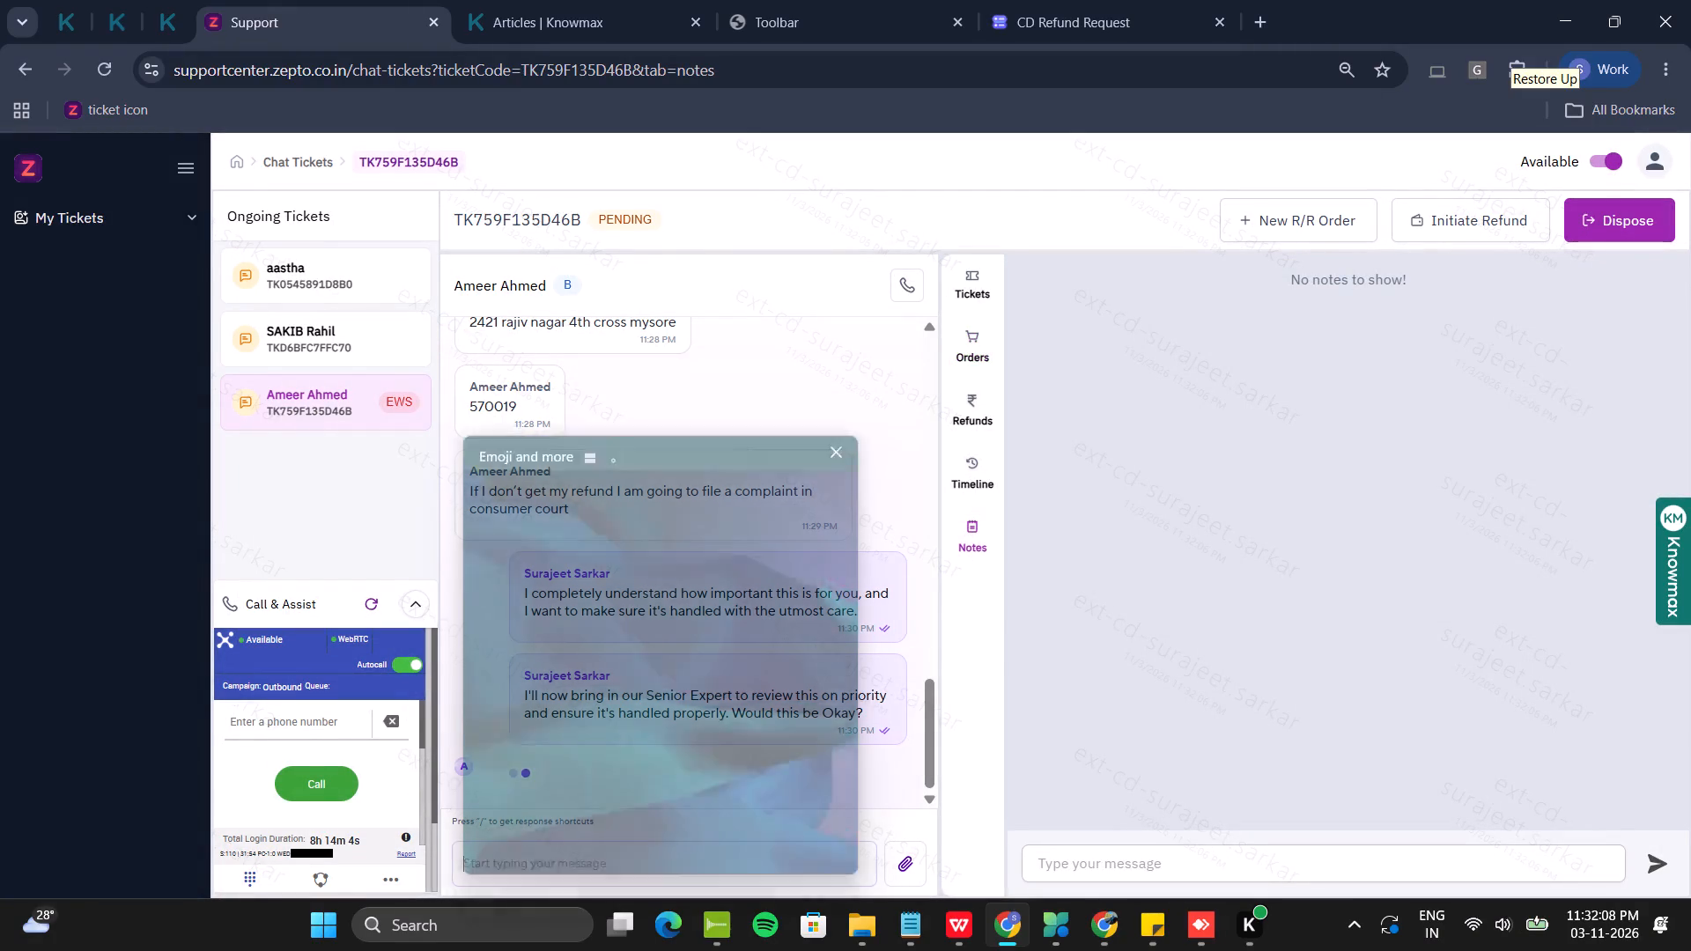
pyautogui.press('Left')
pyautogui.press('Left')
pyautogui.press('Left')
pyautogui.press('Left')
pyautogui.press('Left')
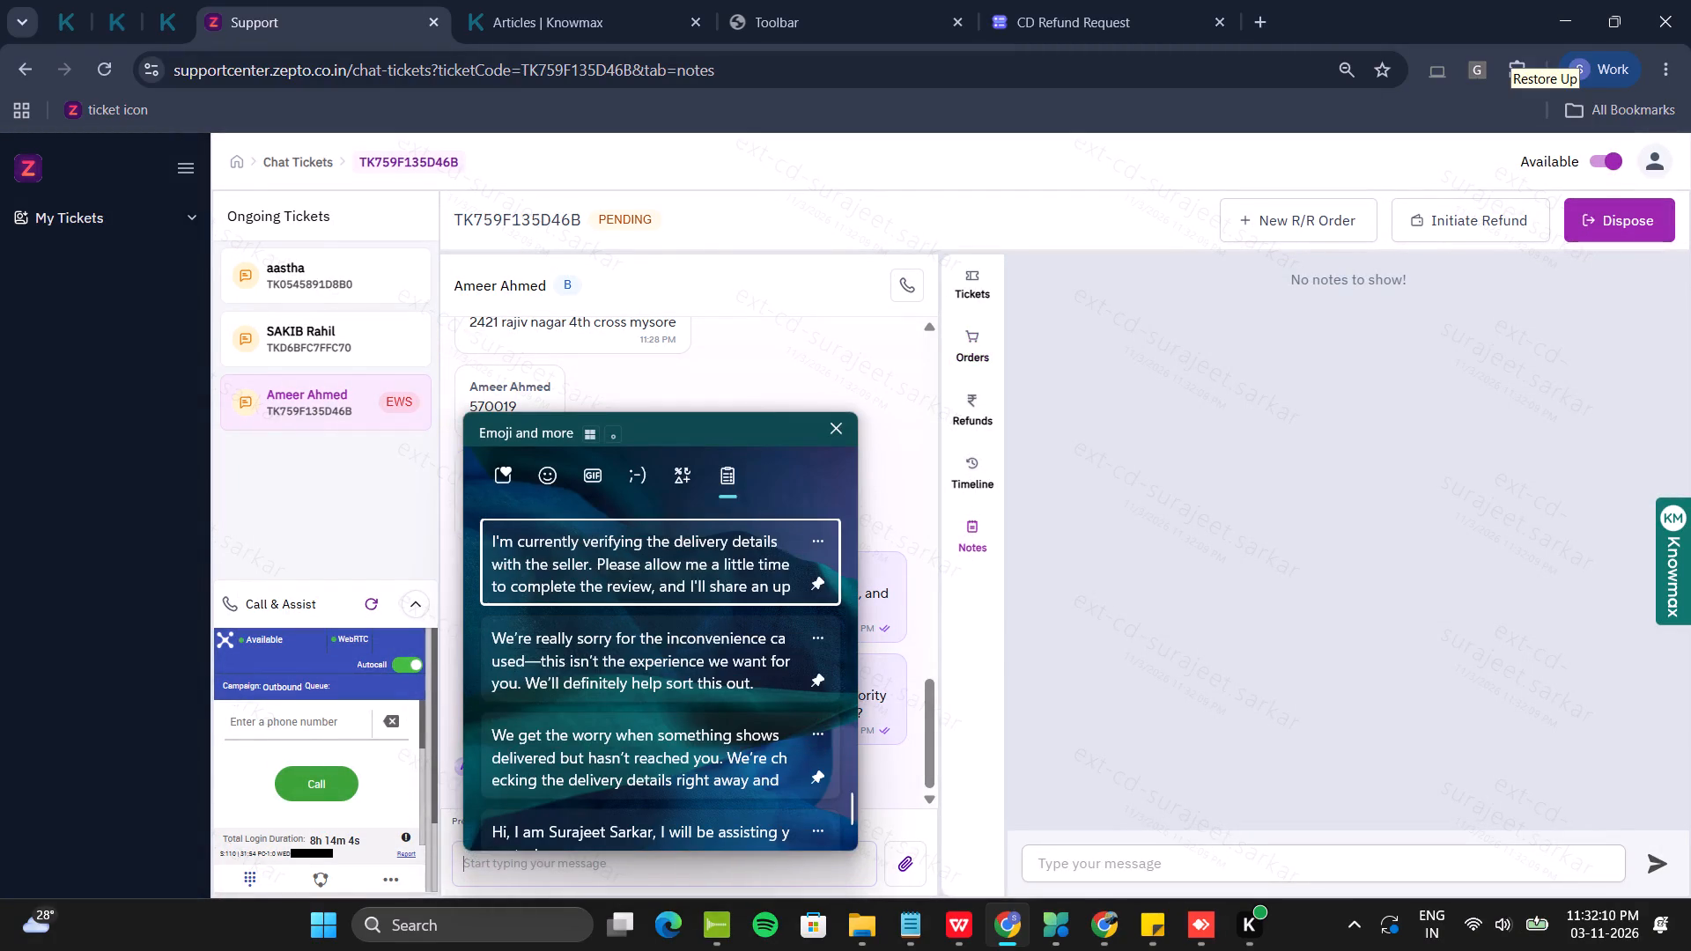
pyautogui.press('Return')
pyautogui.hotkey('ctrl', 'v')
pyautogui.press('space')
pyautogui.press('Return')
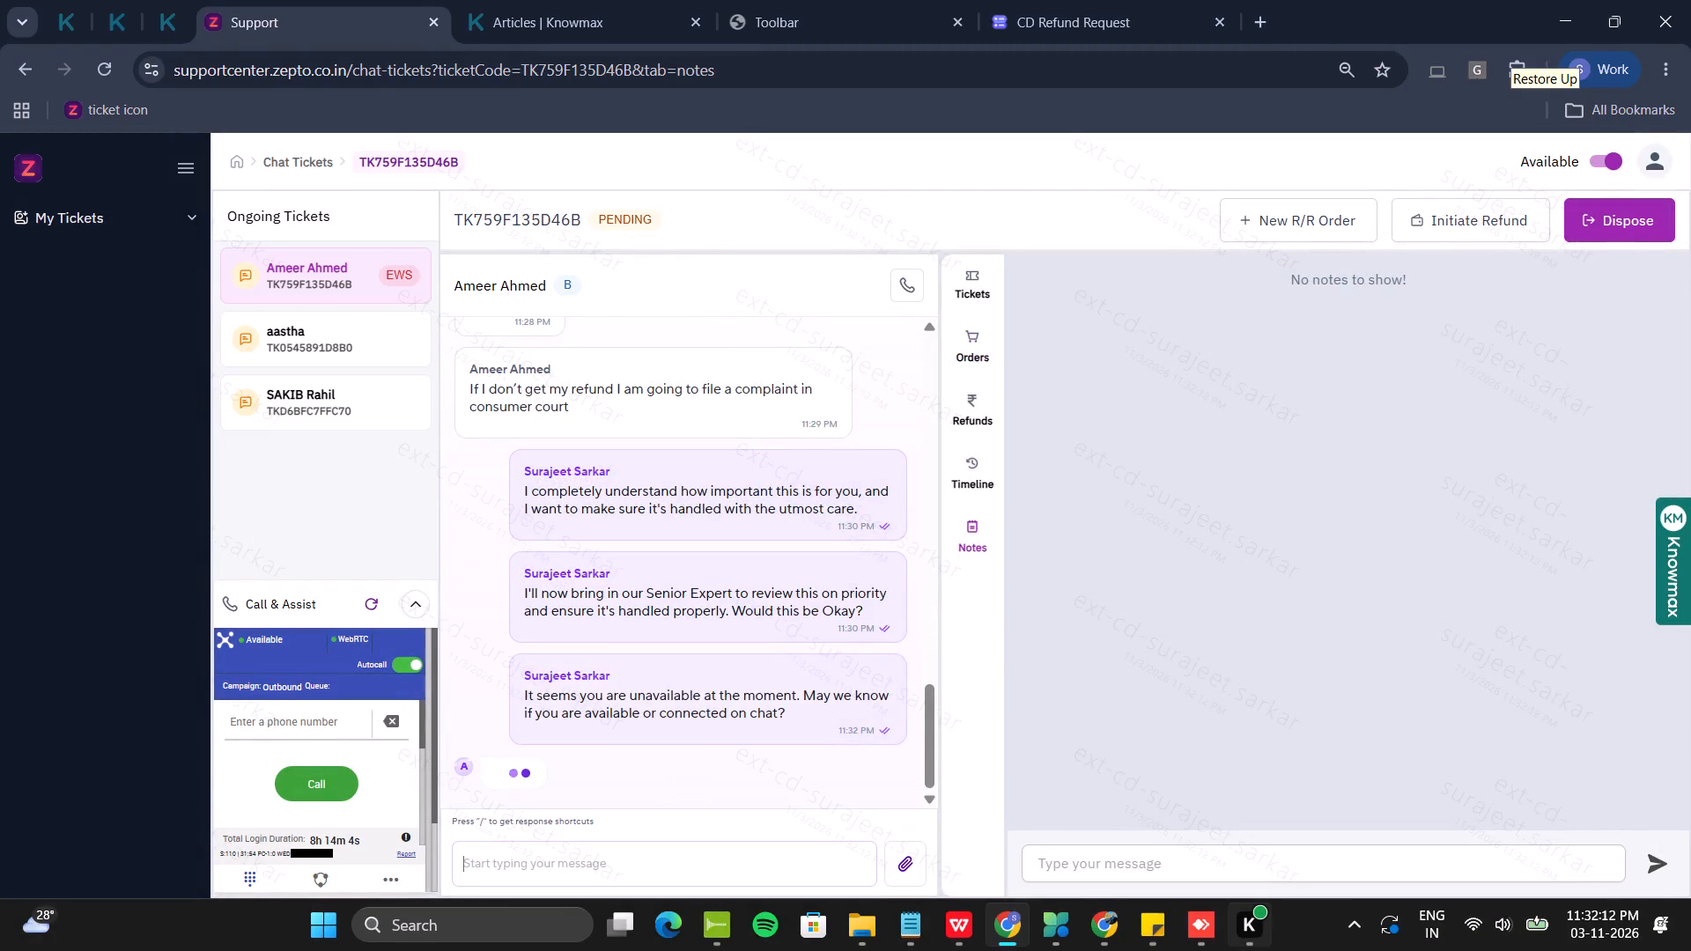
pyautogui.click(1058, 863)
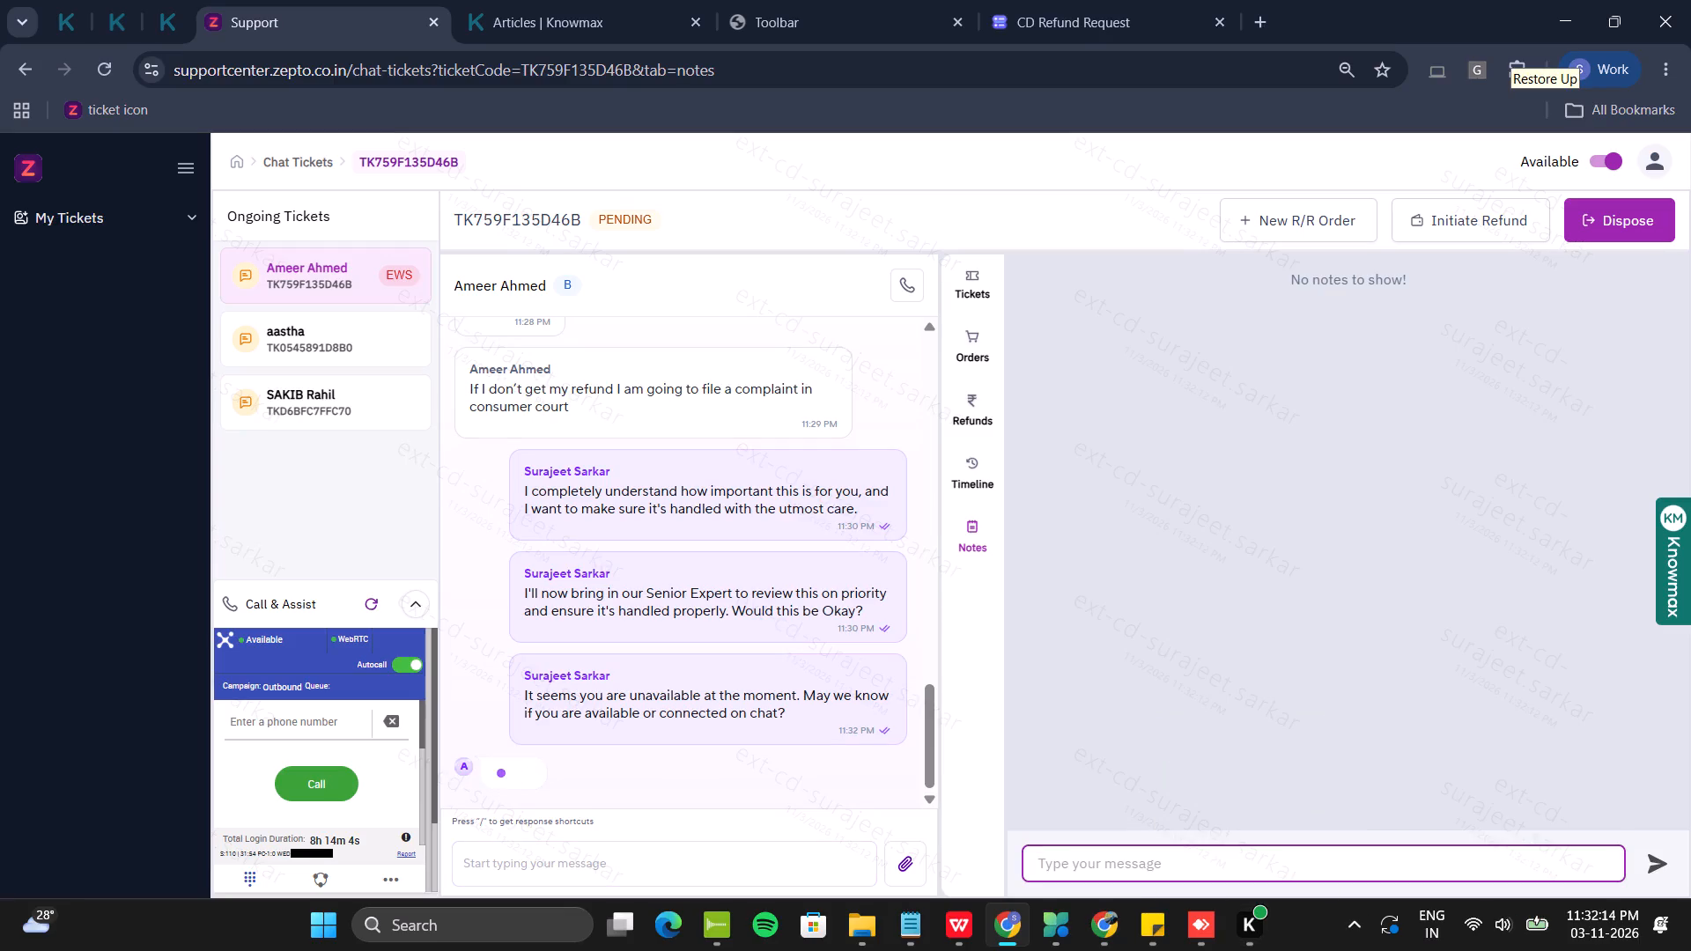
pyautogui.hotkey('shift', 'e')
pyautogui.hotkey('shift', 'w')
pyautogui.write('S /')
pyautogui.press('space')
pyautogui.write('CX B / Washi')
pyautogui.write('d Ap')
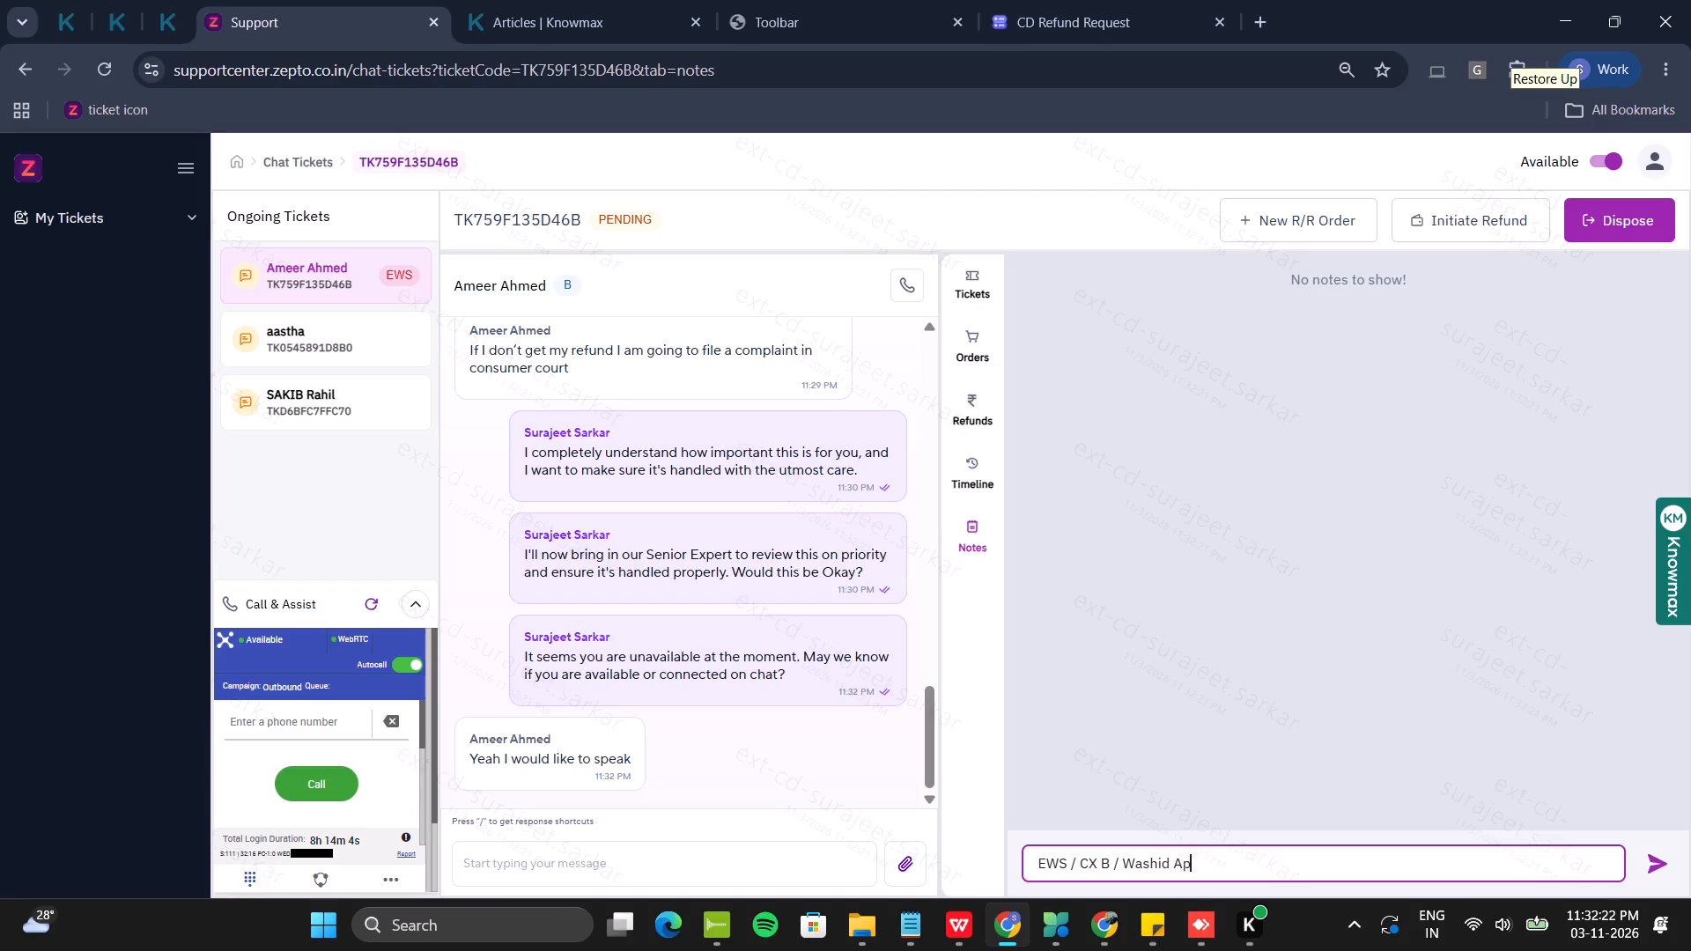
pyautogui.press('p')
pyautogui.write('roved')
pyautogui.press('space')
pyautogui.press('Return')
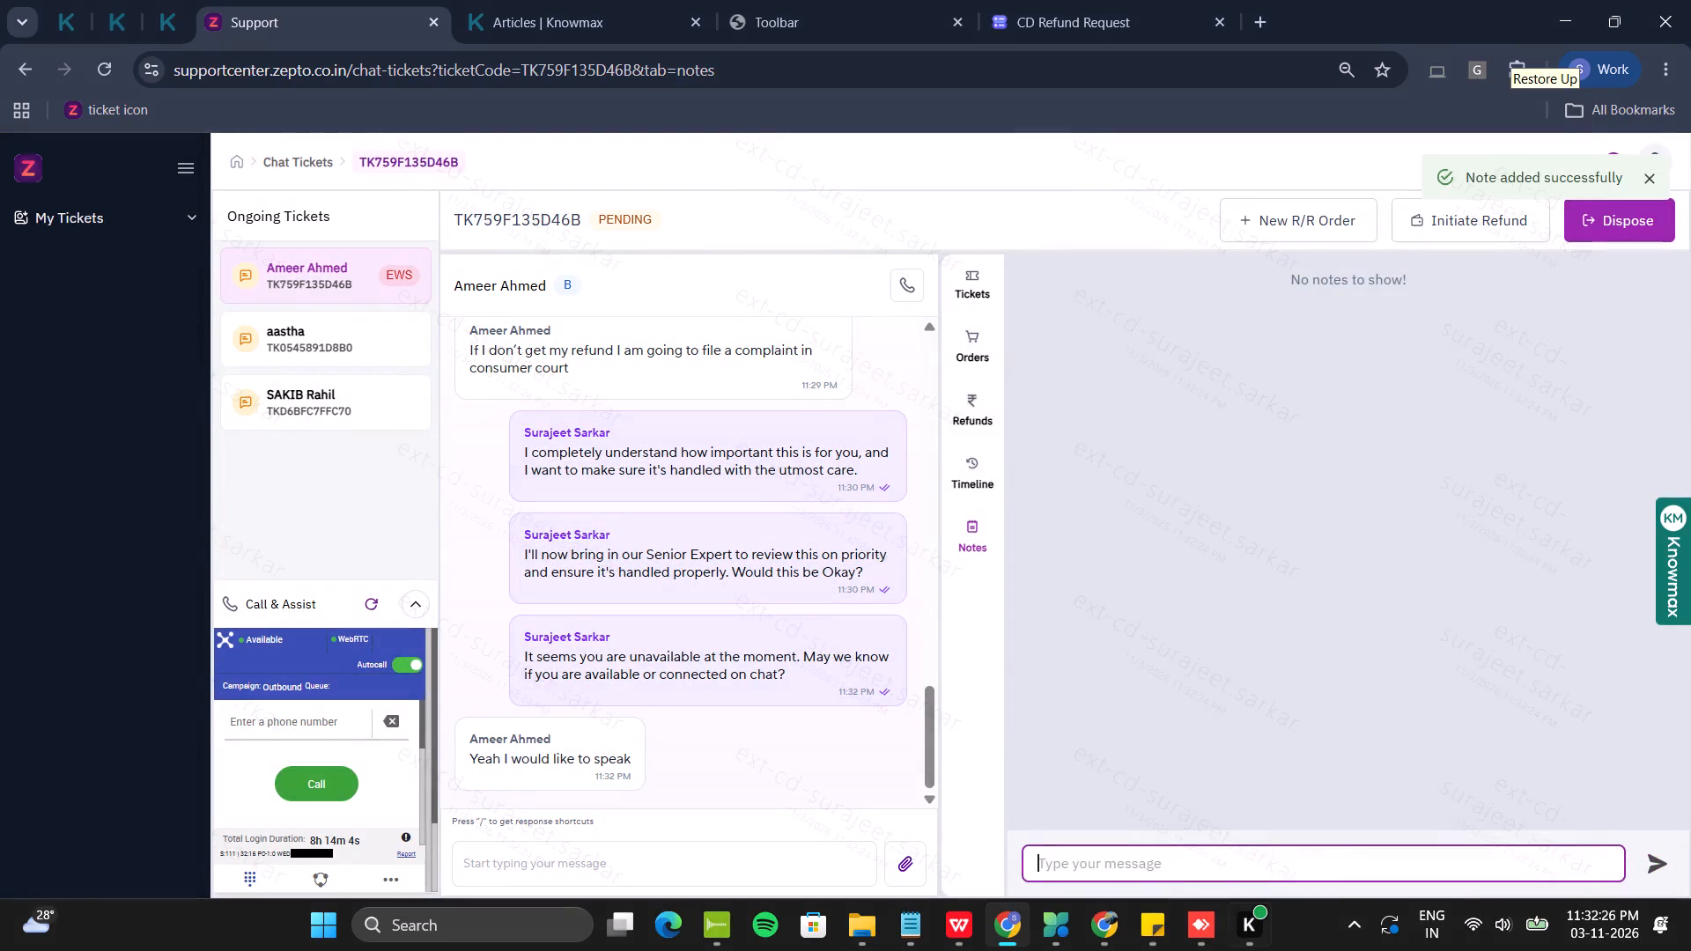